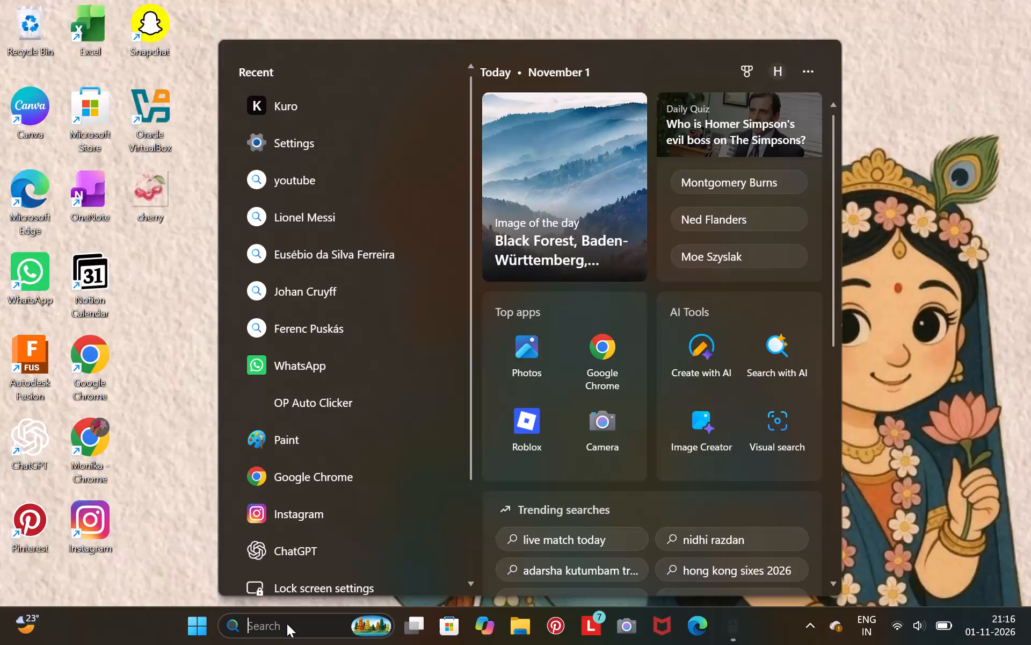
# Find Google Chrome with the Windows search and open it.
pyautogui.press('g')
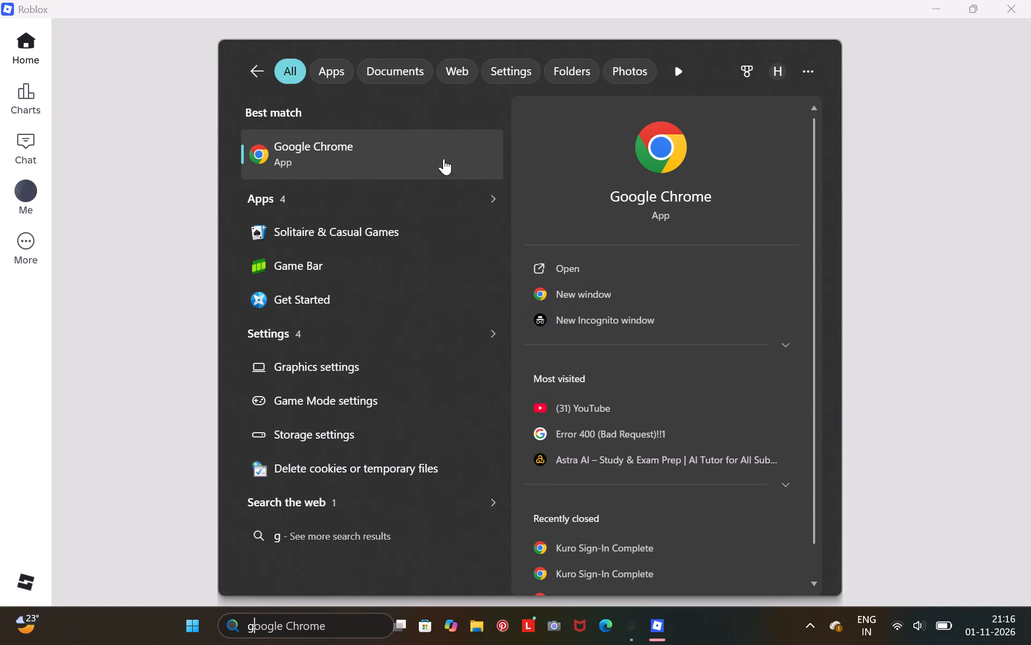
pyautogui.click(577, 269)
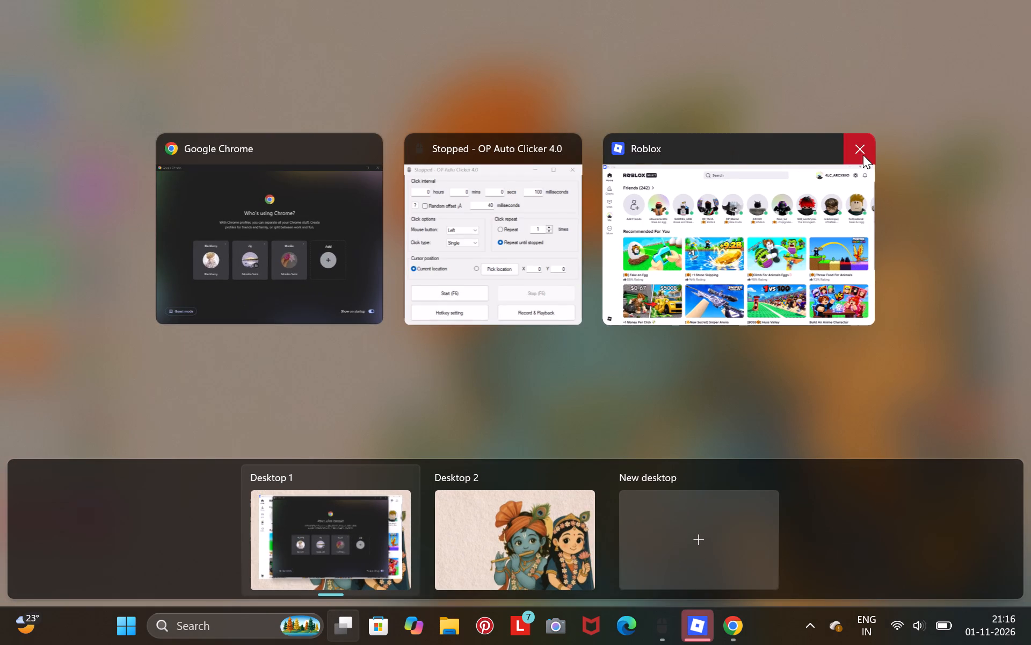
# Close the open Roblox and OP Auto Clicker windows.
pyautogui.click(863, 155)
pyautogui.click(714, 146)
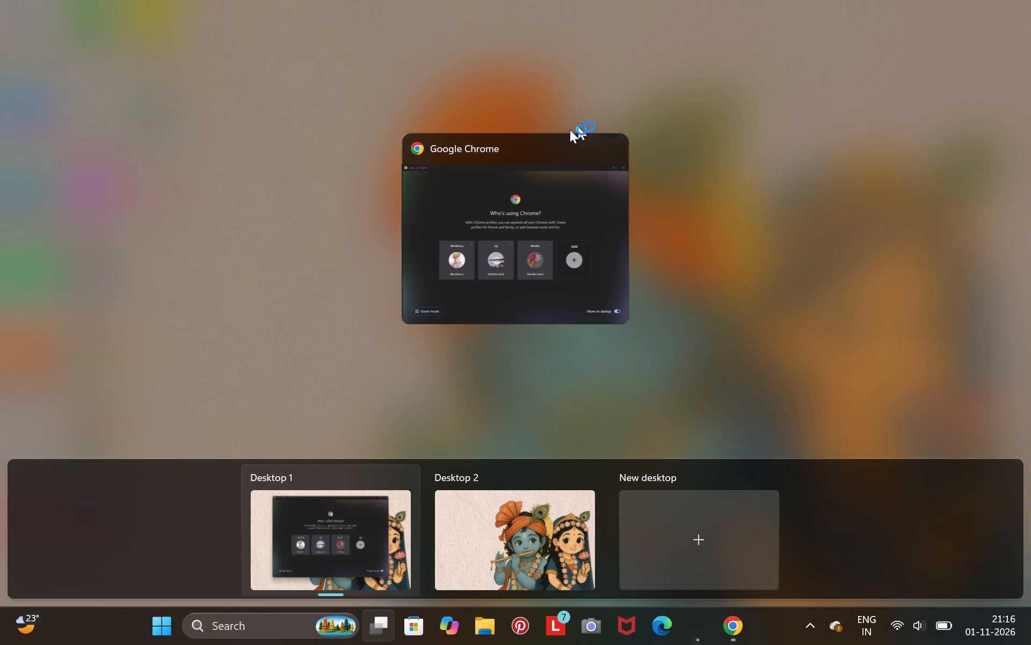
# Switch to Chrome, enter the clg profile, maximize its window and open the Untitled Figma design file.
pyautogui.click(489, 191)
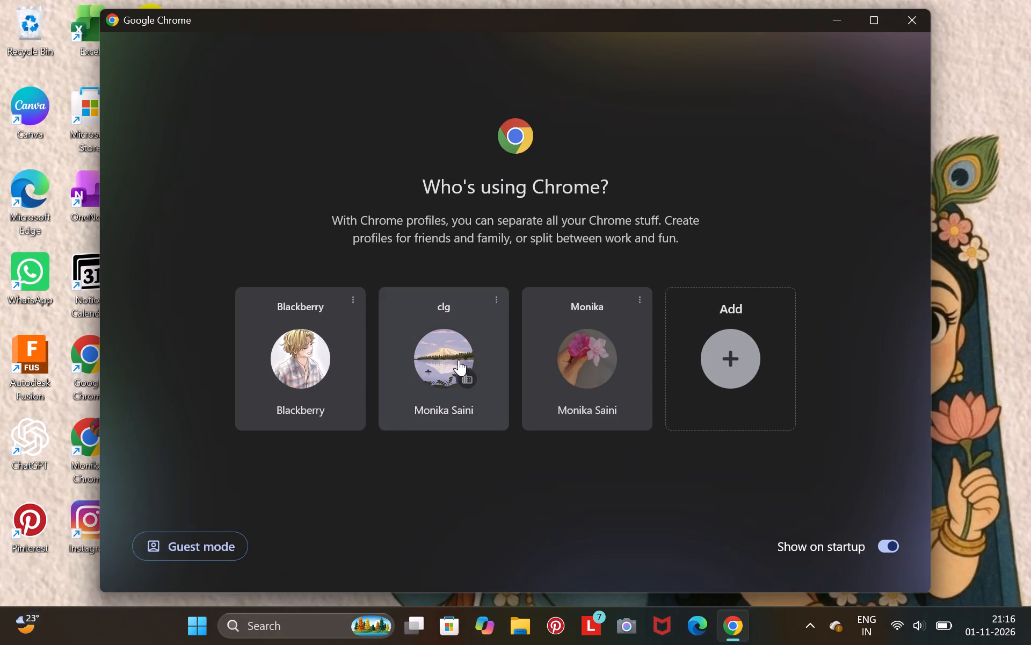
pyautogui.click(459, 360)
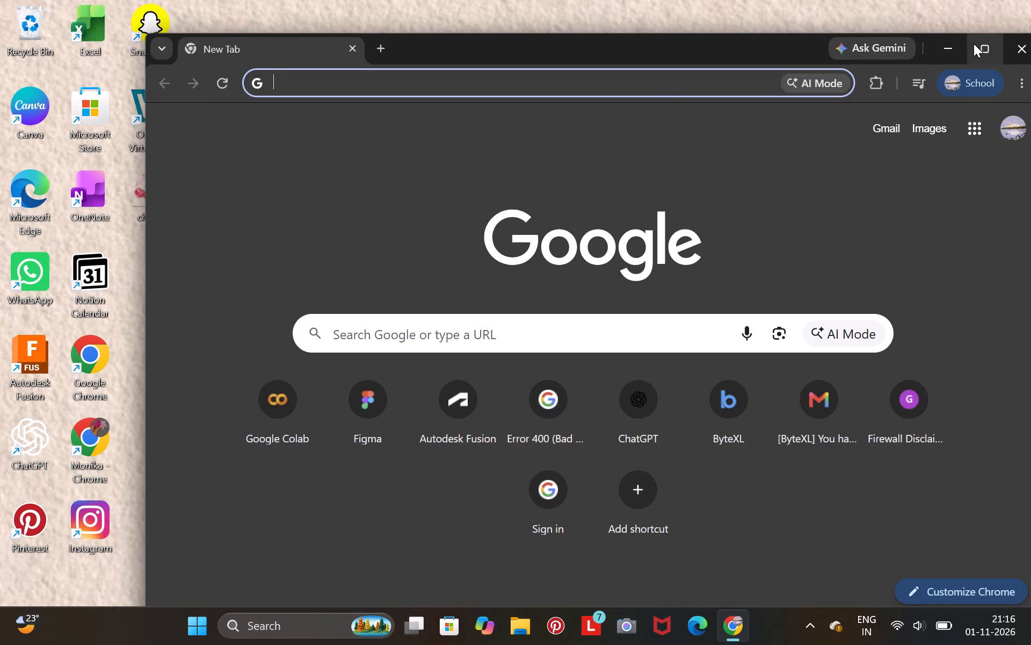
pyautogui.click(974, 44)
pyautogui.click(209, 353)
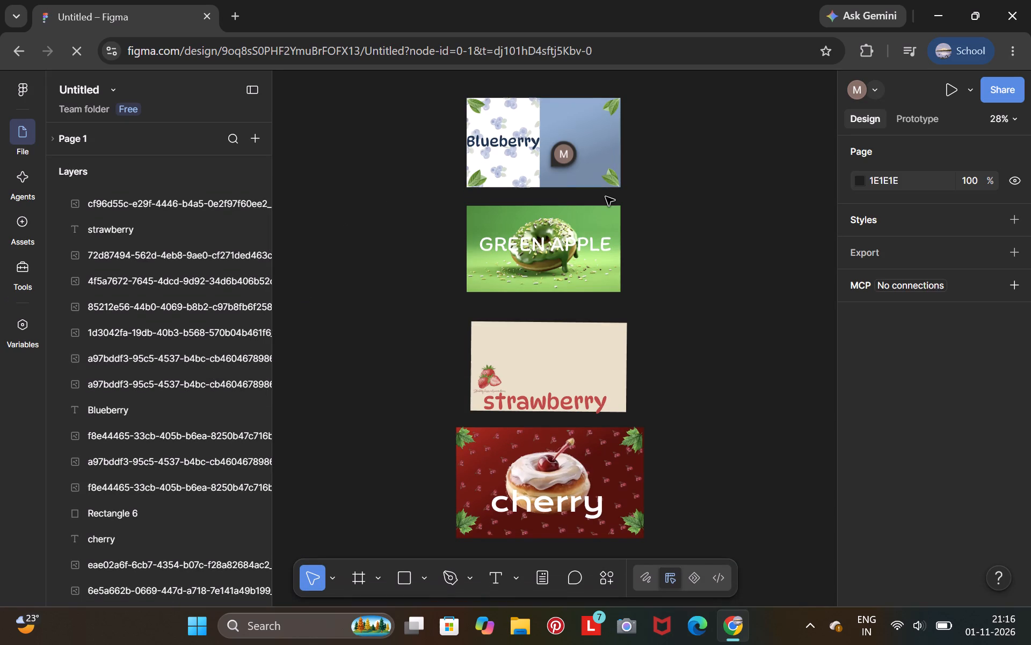
# Look over the Blueberry, Green Apple, strawberry and cherry donut banners on the canvas.
pyautogui.scroll(2, 606, 197)
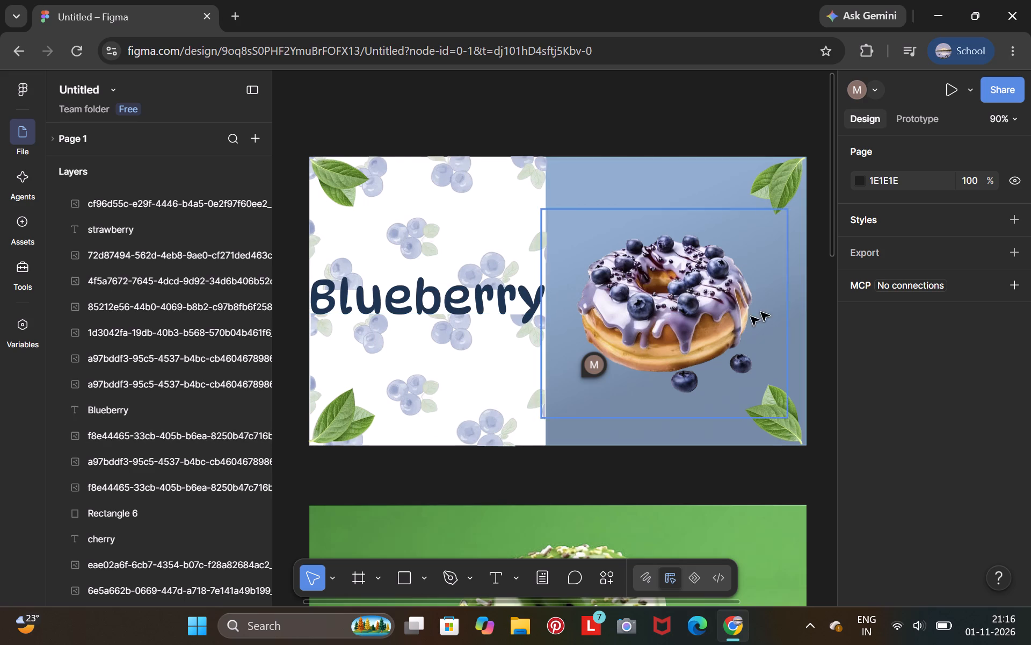
pyautogui.scroll(-1, 437, 413)
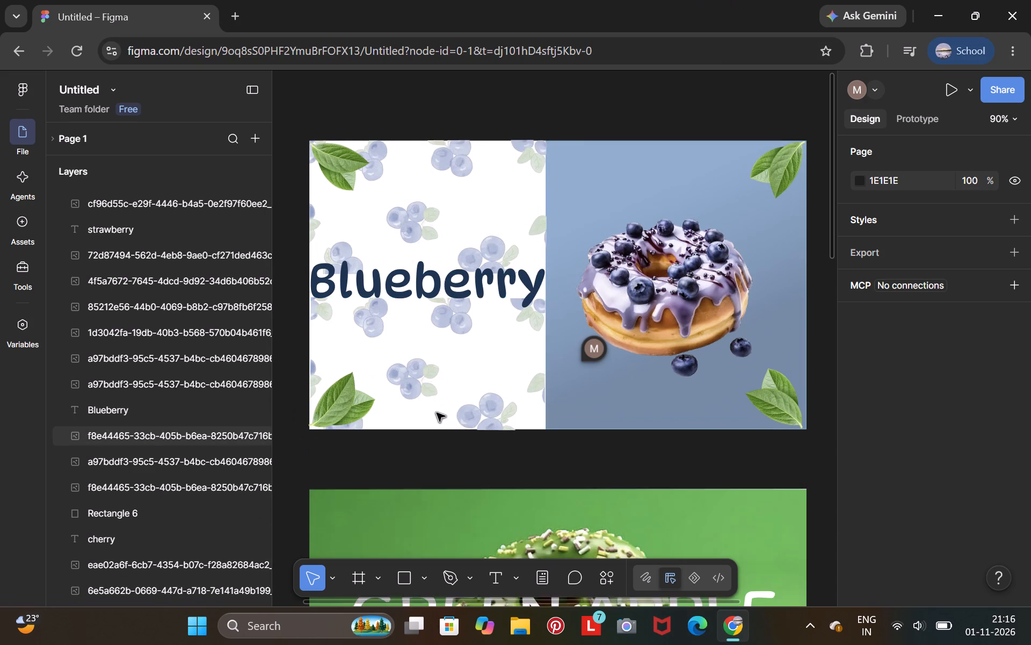
pyautogui.scroll(-2, 437, 413)
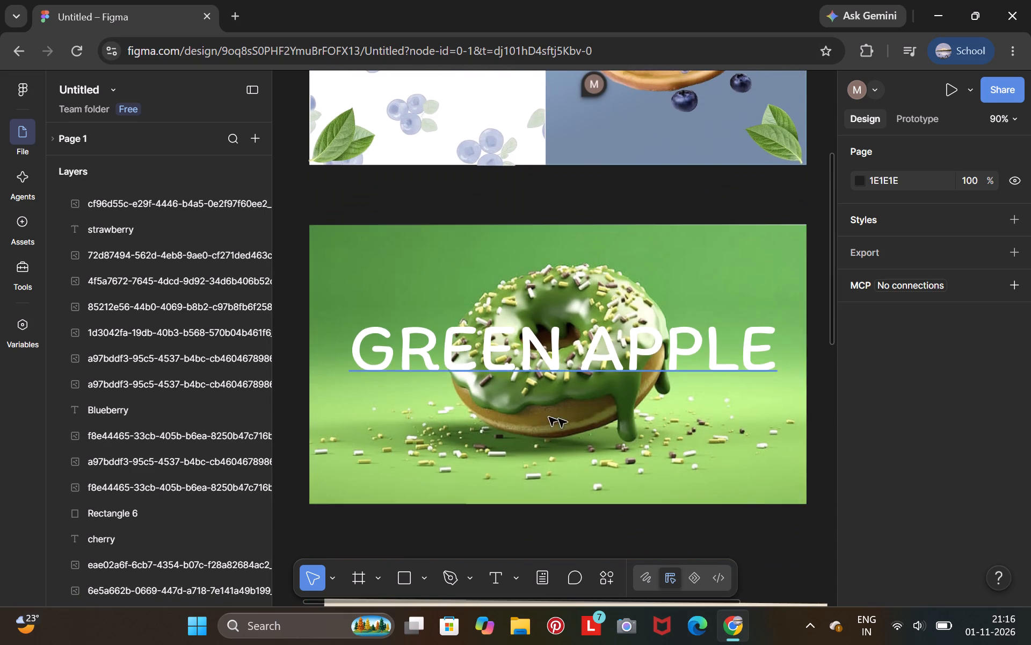
pyautogui.scroll(-4, 558, 424)
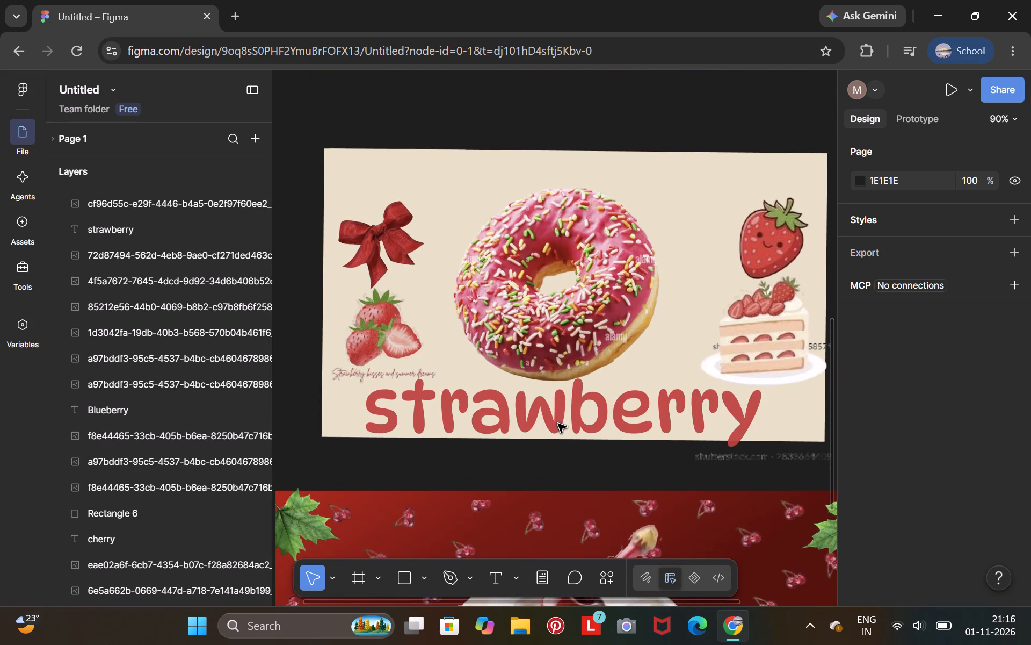
pyautogui.hscroll(-2, 558, 424)
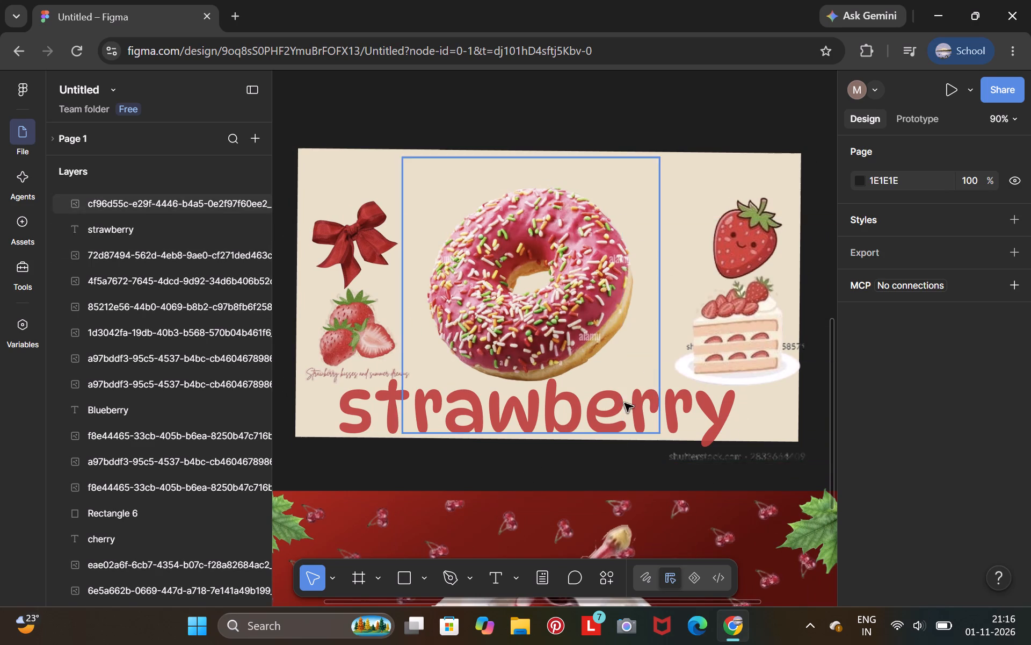
pyautogui.scroll(-5, 577, 386)
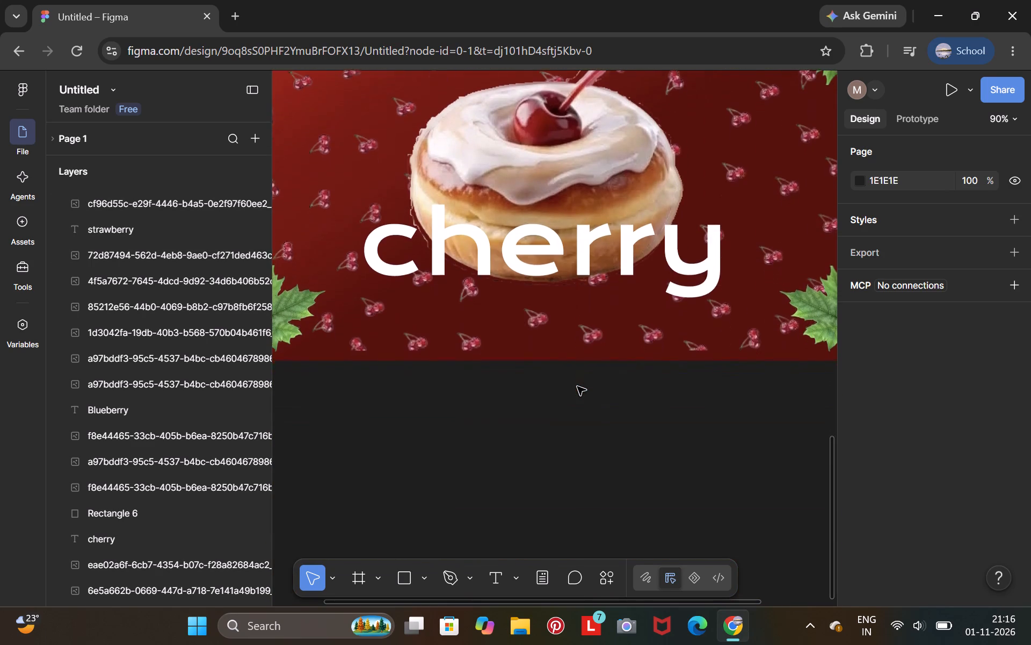
pyautogui.scroll(1, 577, 386)
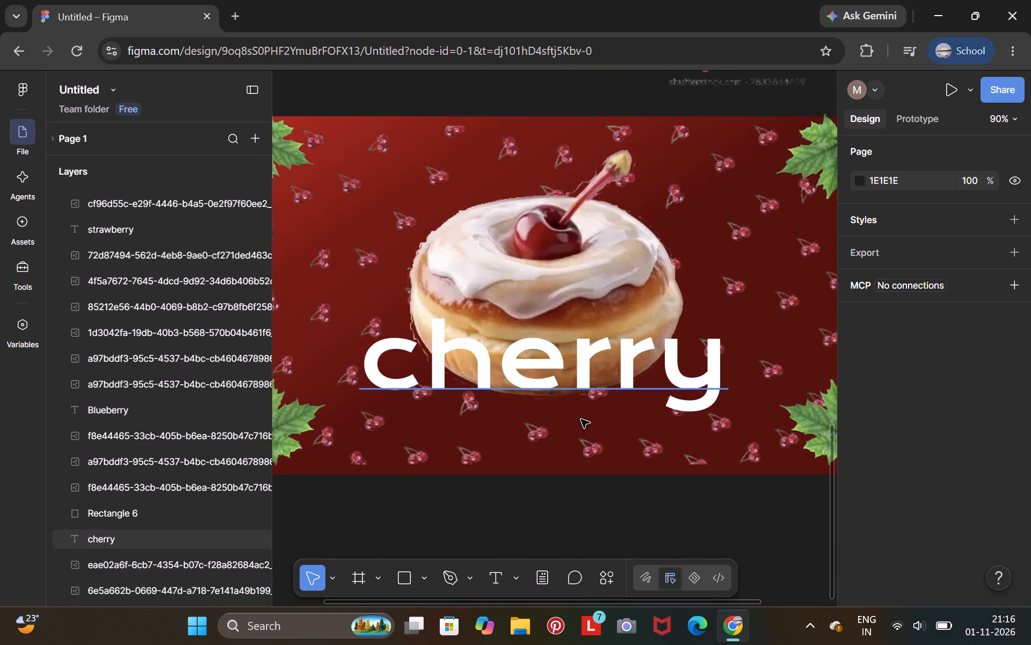
pyautogui.scroll(8, 561, 518)
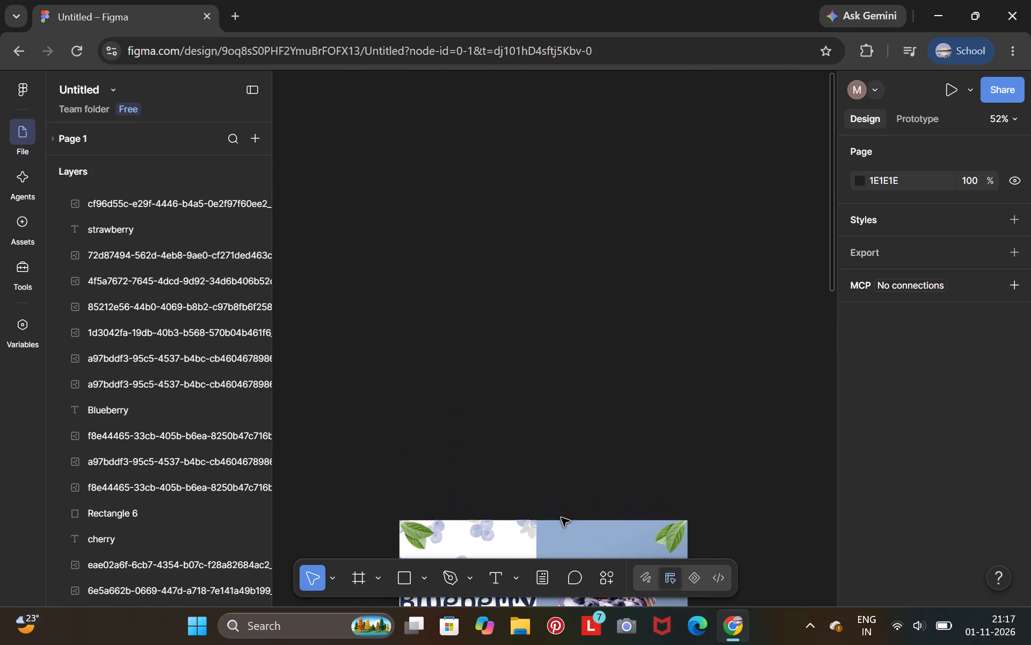
pyautogui.scroll(-4, 561, 518)
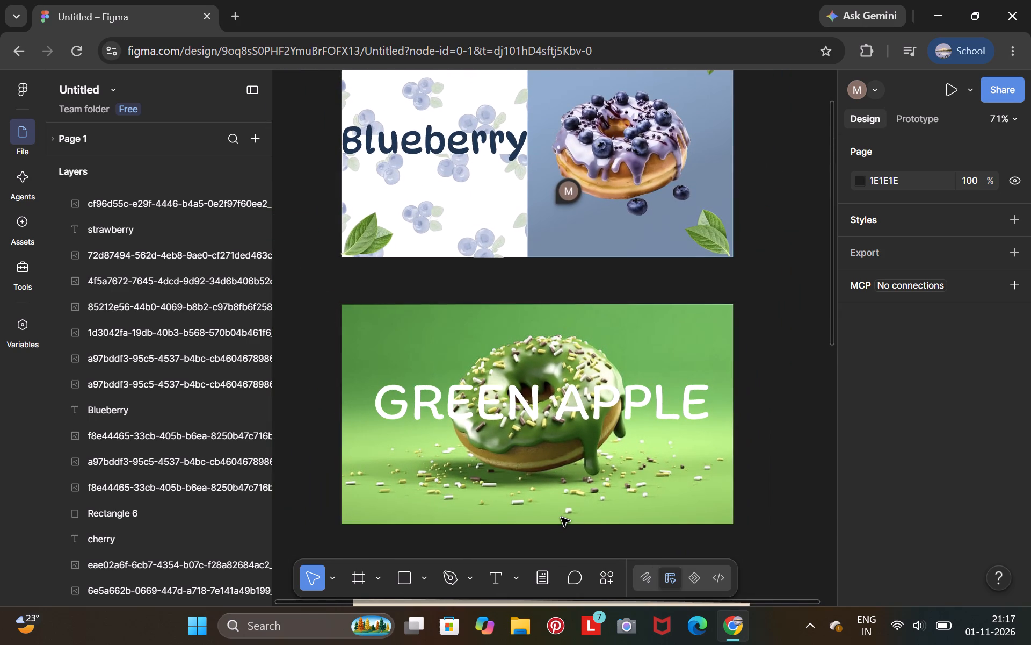
# Select the donut image in the Blueberry banner and check its image fill by hiding and showing it.
pyautogui.scroll(1, 561, 518)
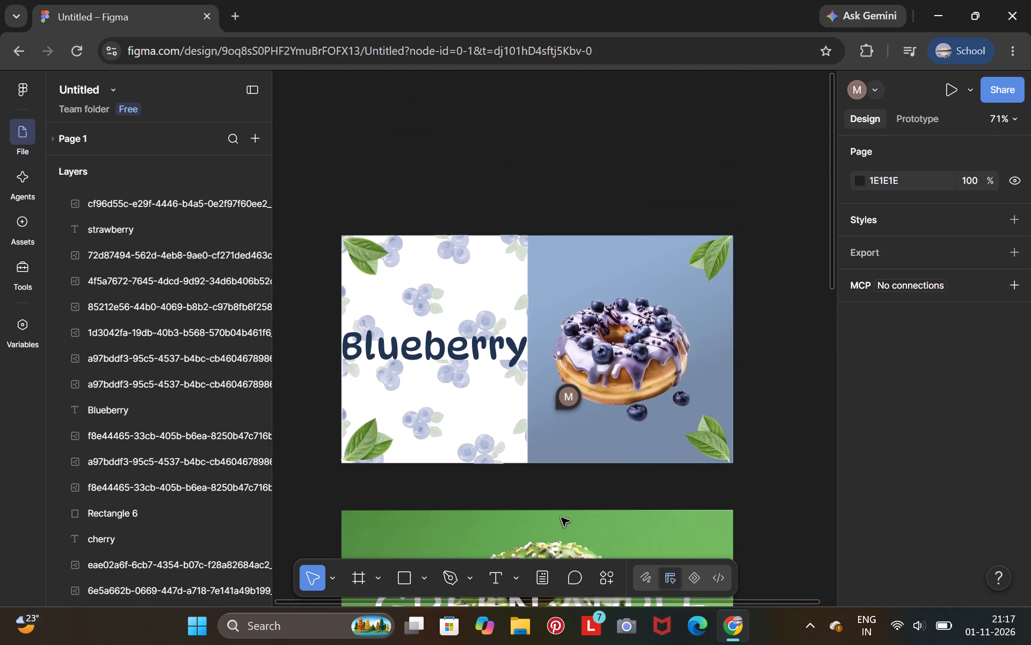
pyautogui.scroll(1, 561, 518)
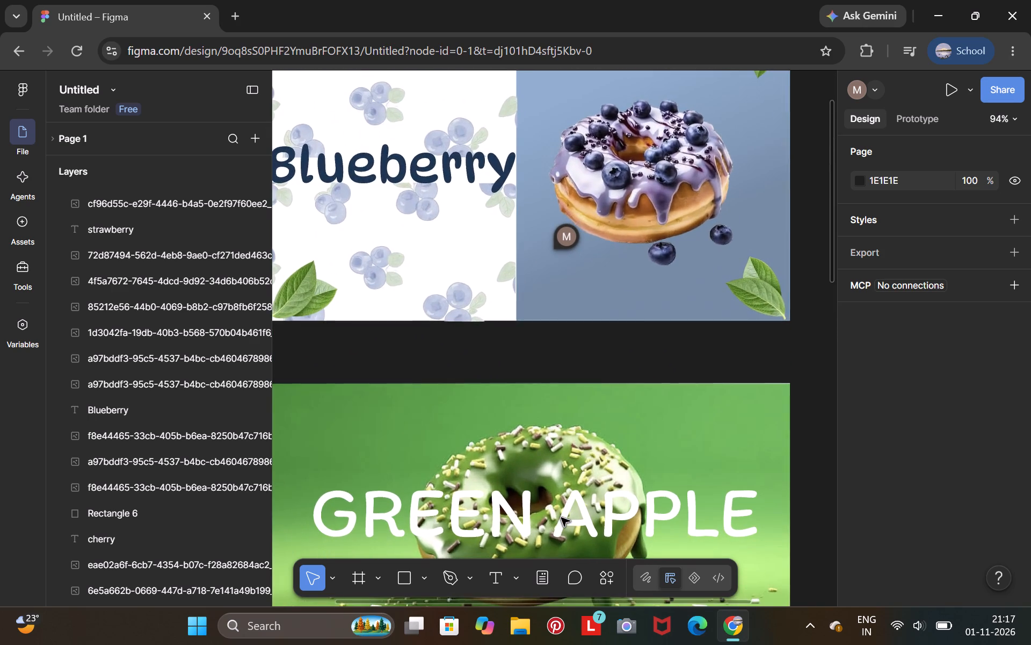
pyautogui.scroll(3, 561, 518)
pyautogui.click(532, 357)
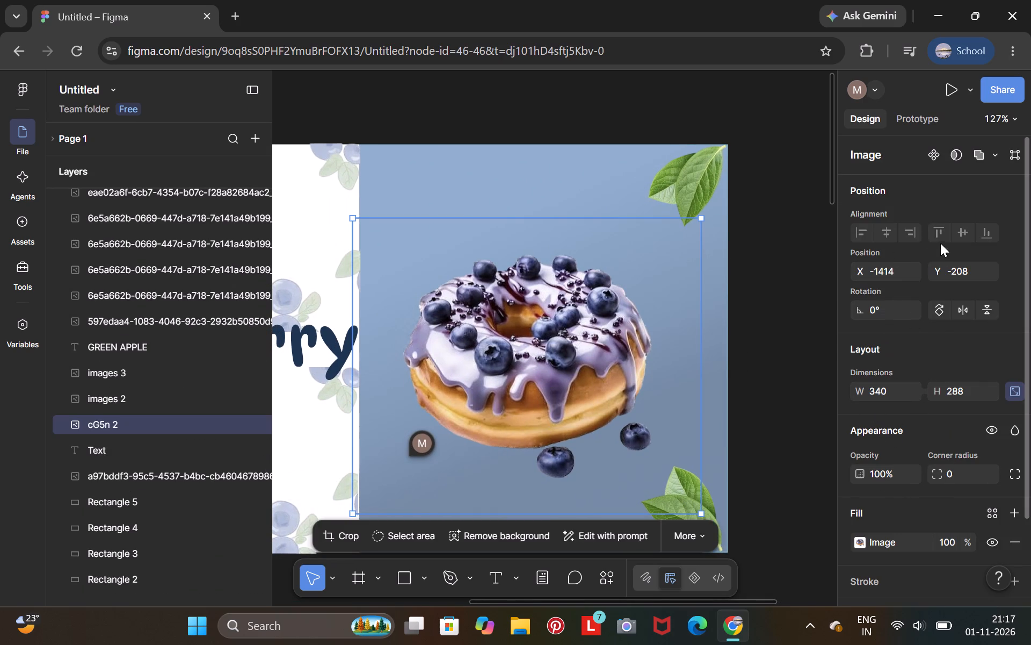
pyautogui.scroll(-5, 902, 474)
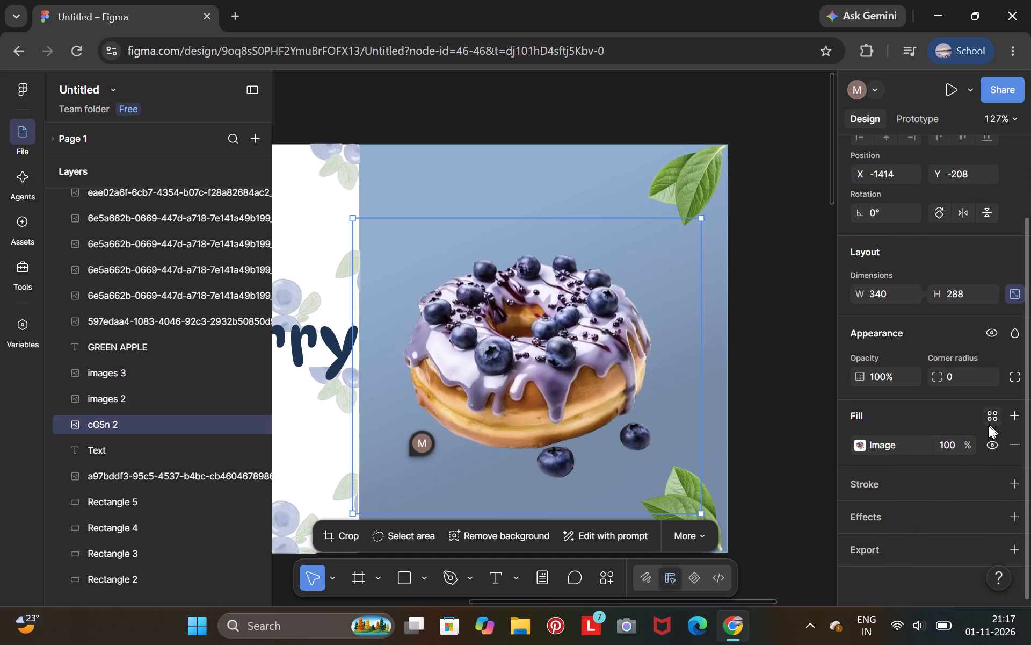
pyautogui.click(988, 450)
pyautogui.click(988, 450)
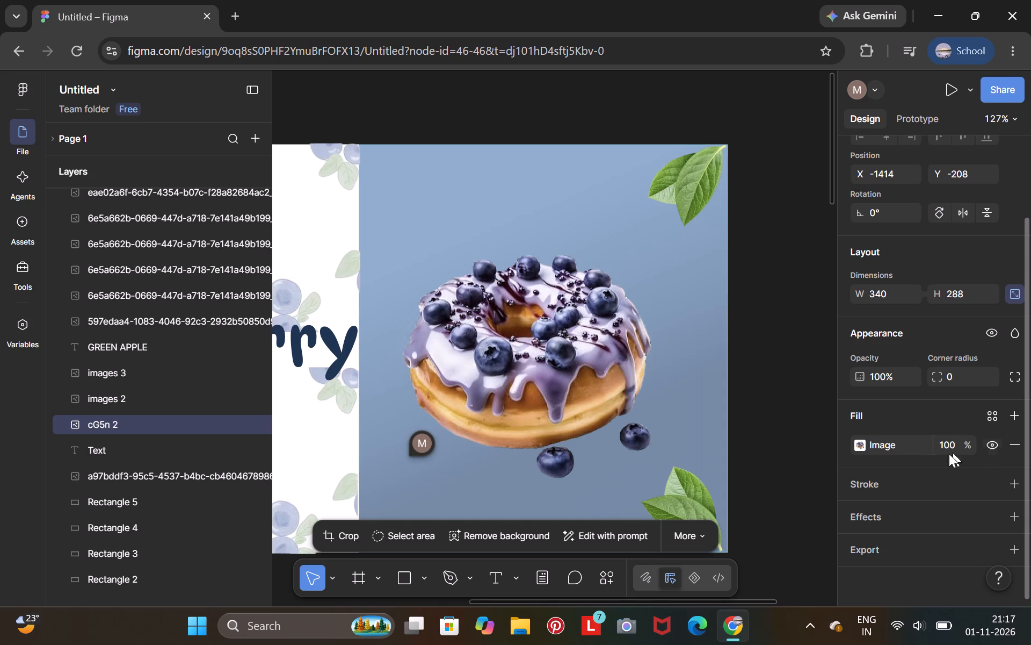
# Open the blueberry donut's image fill adjustments, try different Shadows levels and leave Shadows slightly below neutral.
pyautogui.click(914, 436)
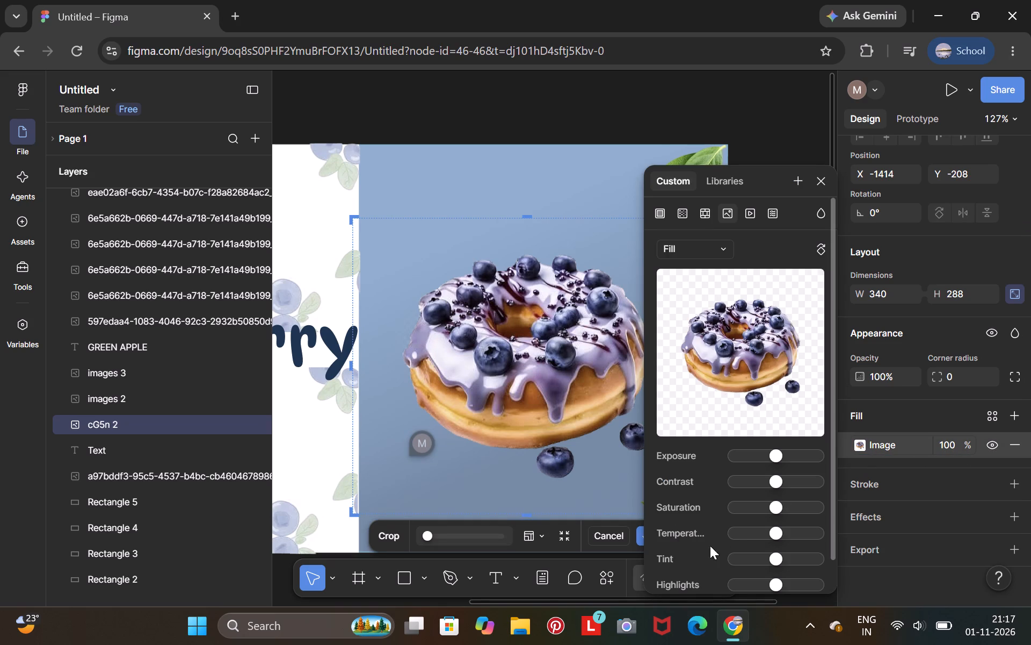
pyautogui.scroll(-1, 742, 506)
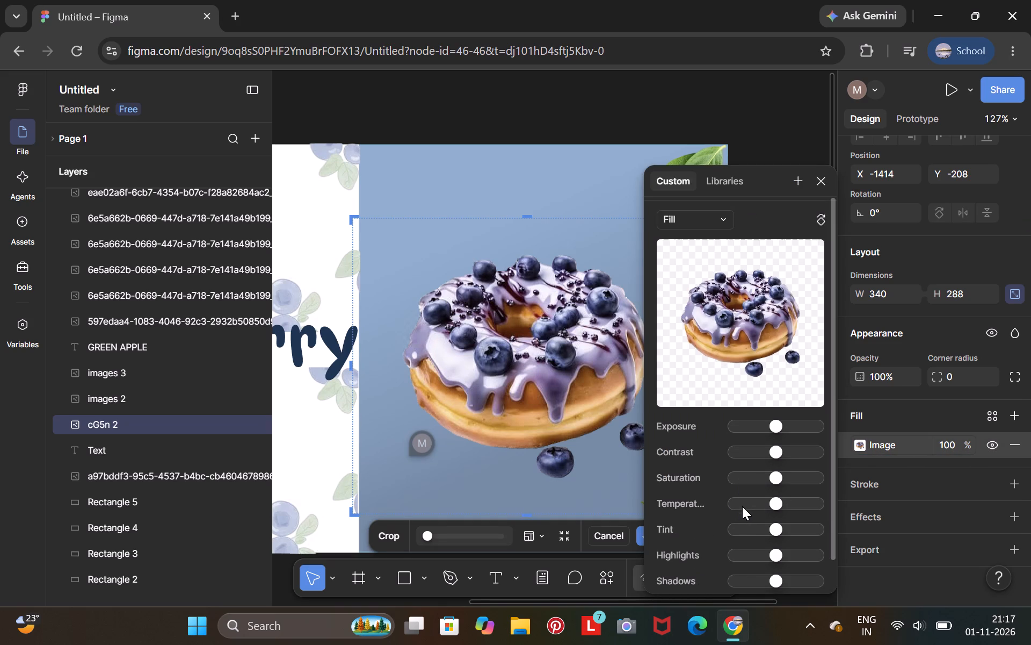
pyautogui.scroll(-1, 742, 506)
pyautogui.click(801, 569)
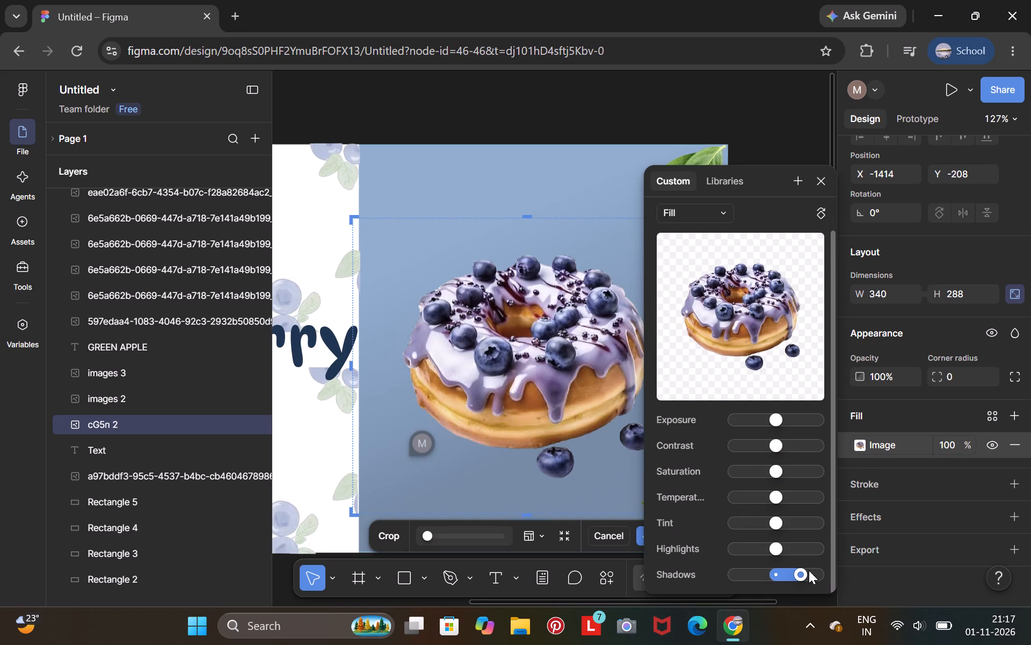
pyautogui.click(811, 570)
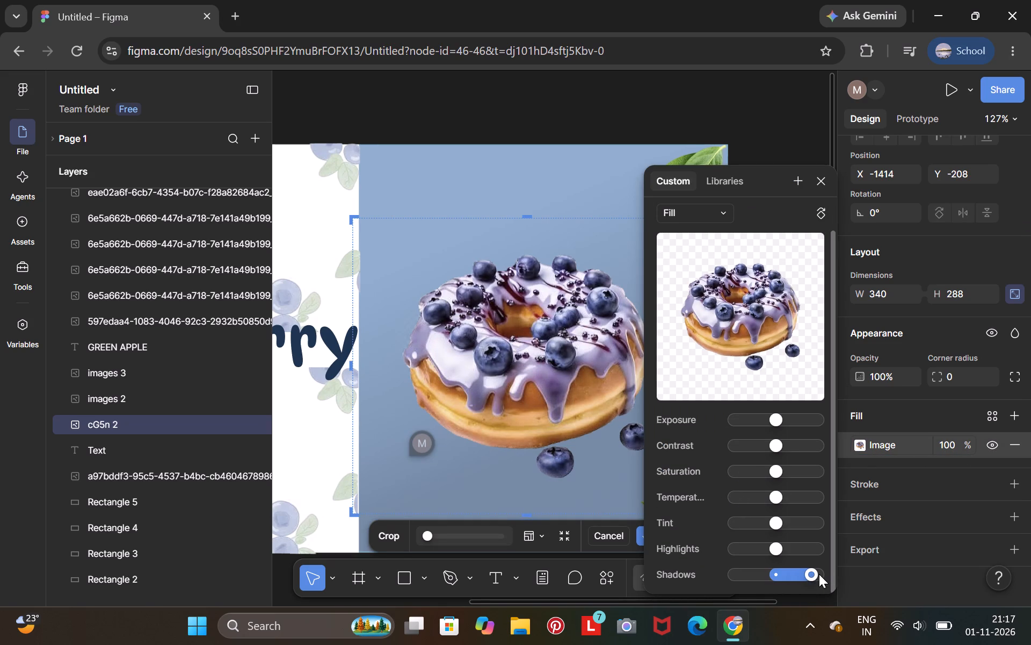
pyautogui.click(819, 574)
pyautogui.click(731, 577)
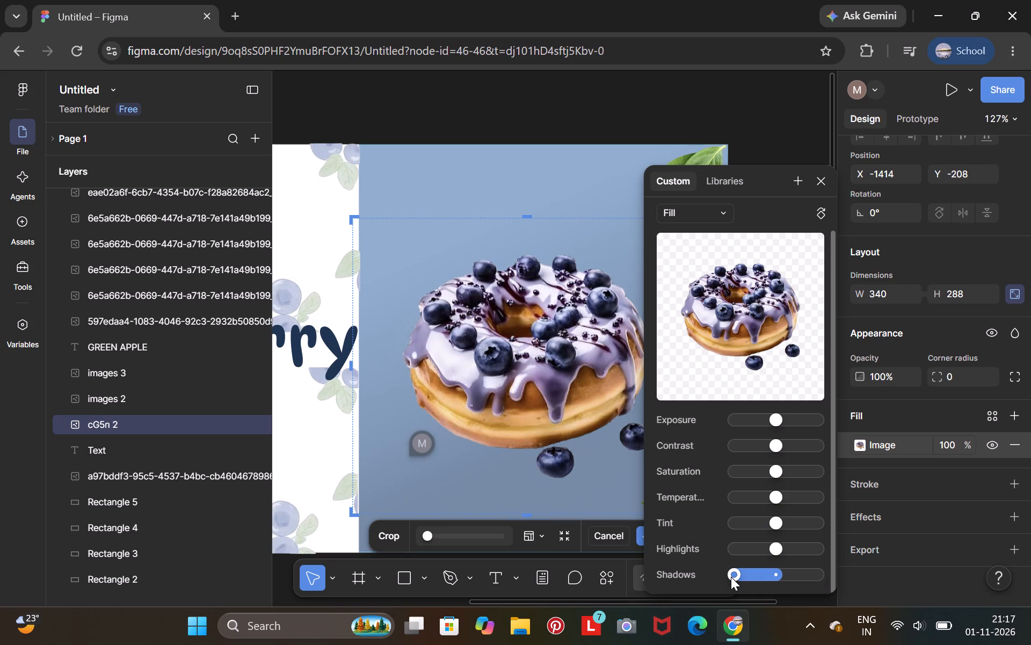
pyautogui.click(763, 572)
# Adjust the donut image's Highlights to just above neutral and its Tint to slightly above neutral.
pyautogui.click(746, 540)
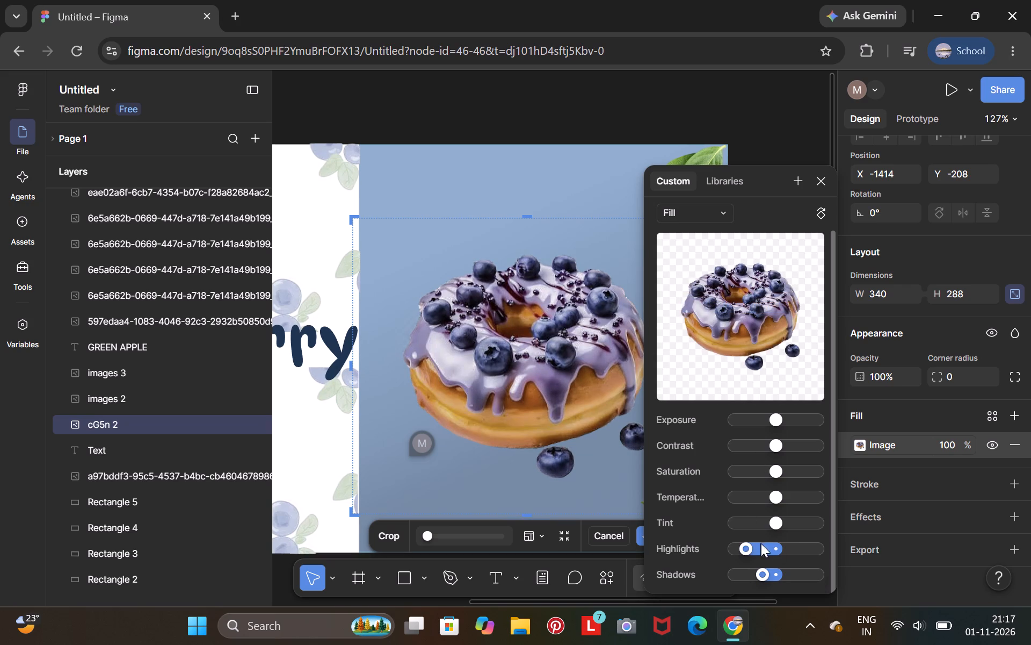
pyautogui.click(778, 543)
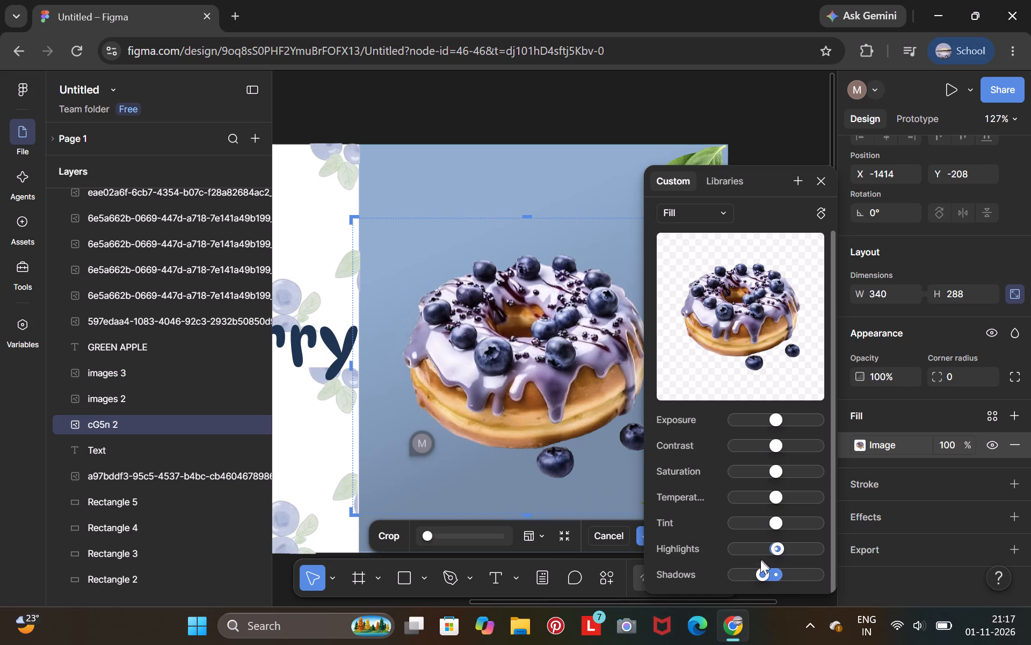
pyautogui.click(759, 527)
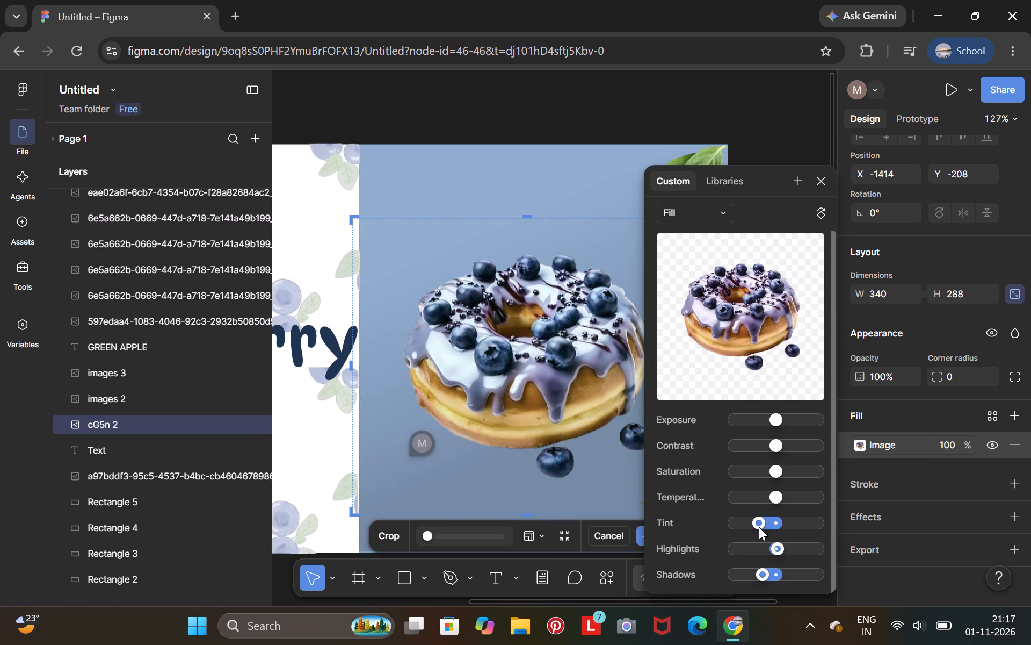
pyautogui.click(787, 526)
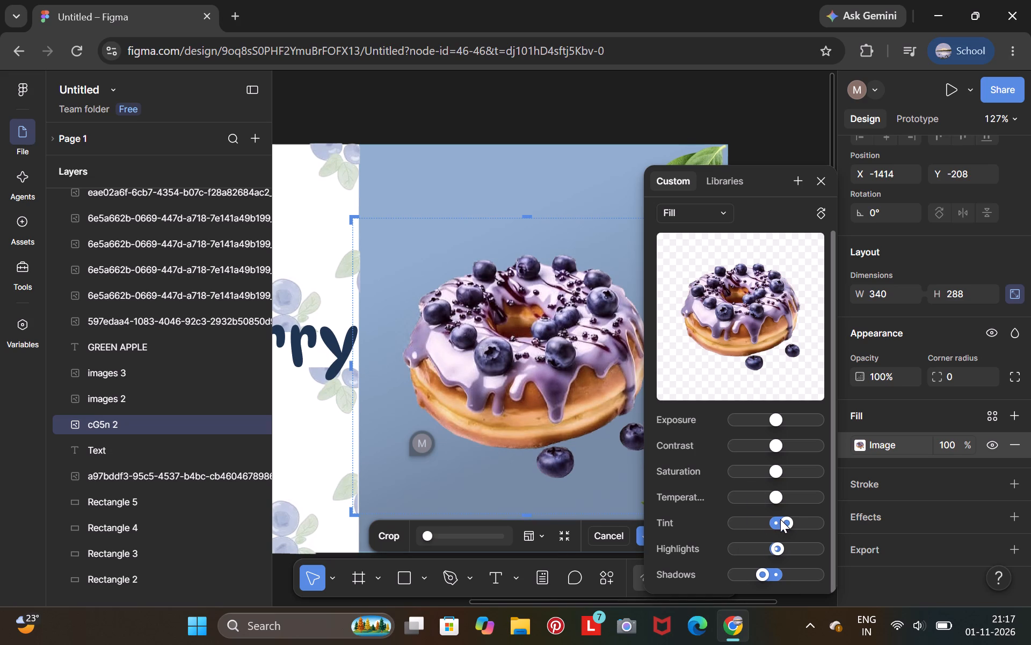
pyautogui.click(780, 519)
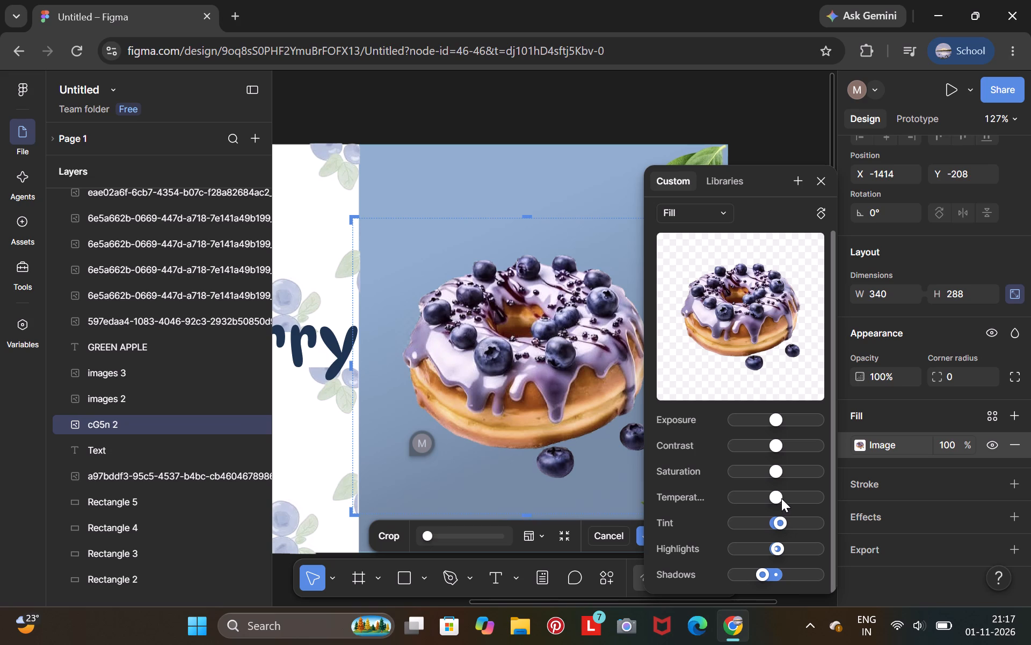
# Raise the donut image's Temperature and Saturation slightly above neutral.
pyautogui.click(781, 498)
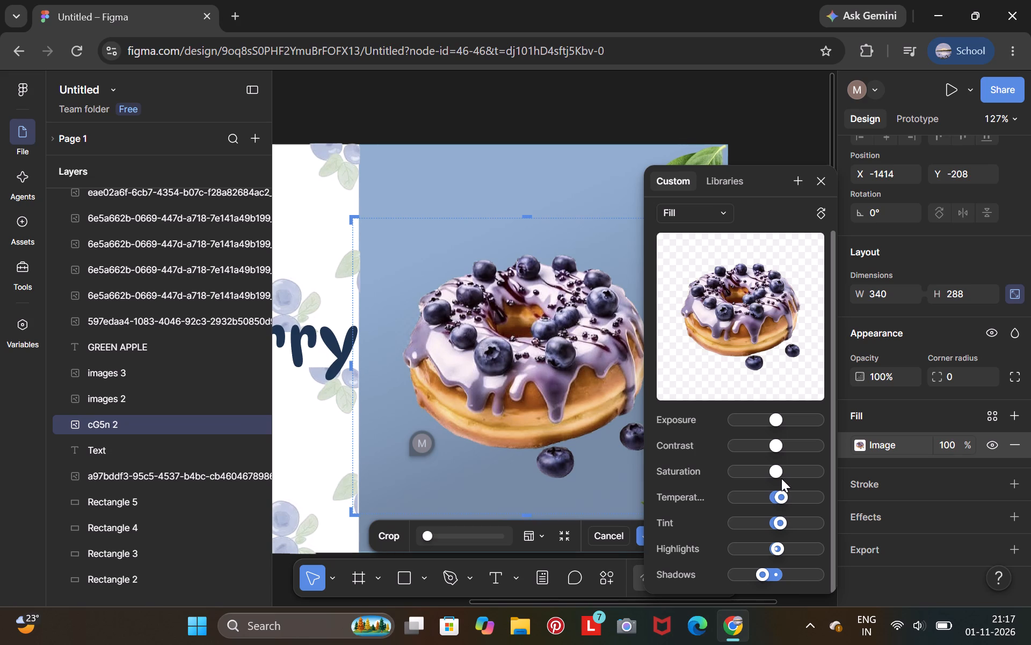
pyautogui.click(781, 478)
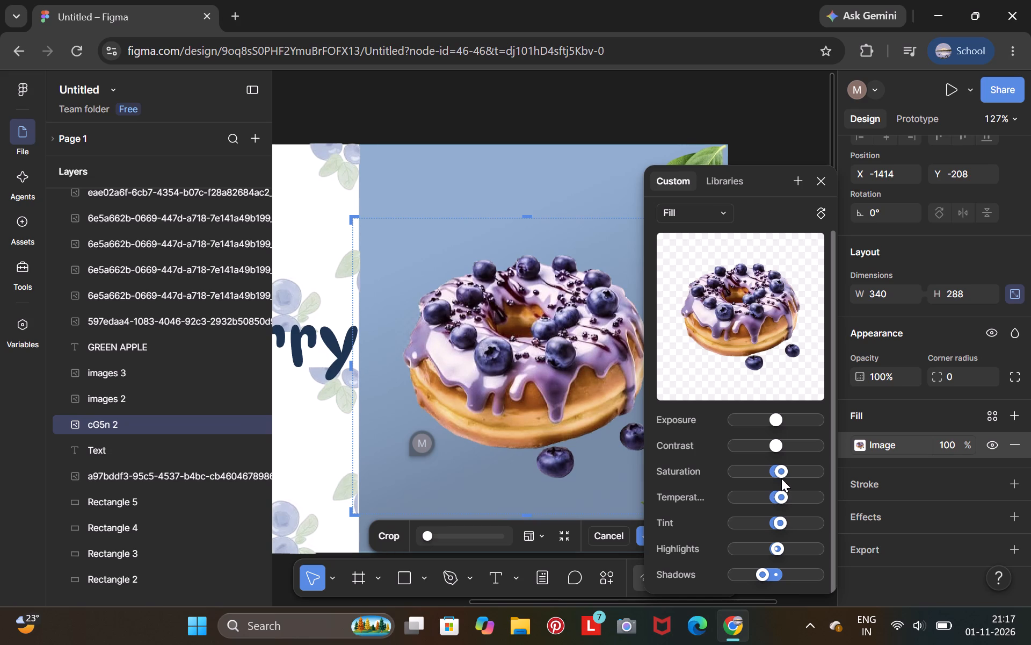
pyautogui.click(787, 478)
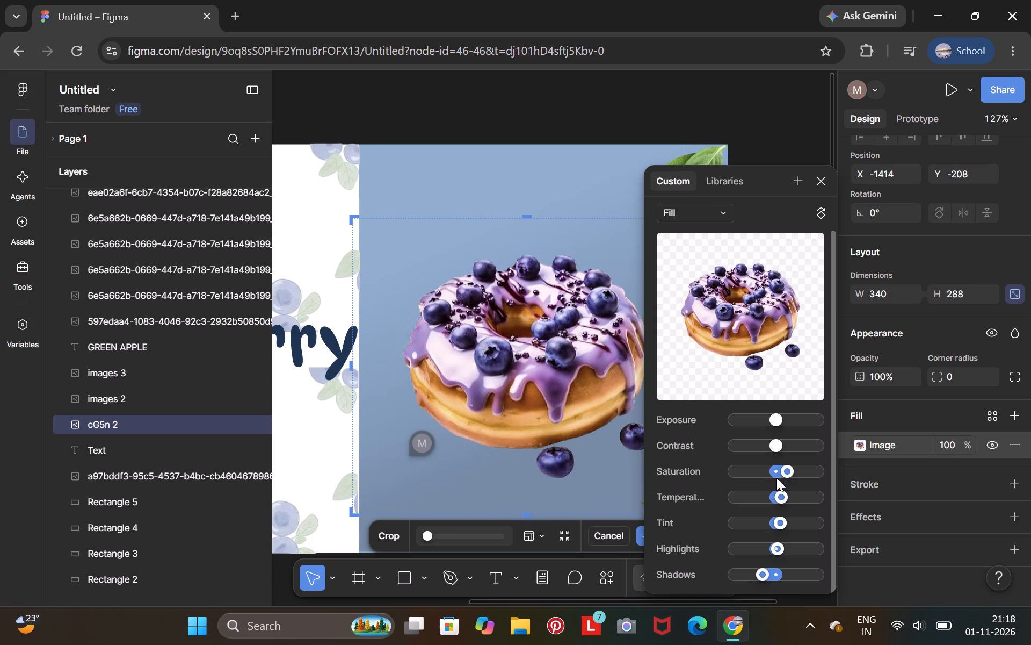
pyautogui.click(780, 469)
# Raise the donut image's Contrast slightly above neutral, try brighter and darker Exposure, and leave Exposure at neutral.
pyautogui.click(783, 443)
pyautogui.click(785, 419)
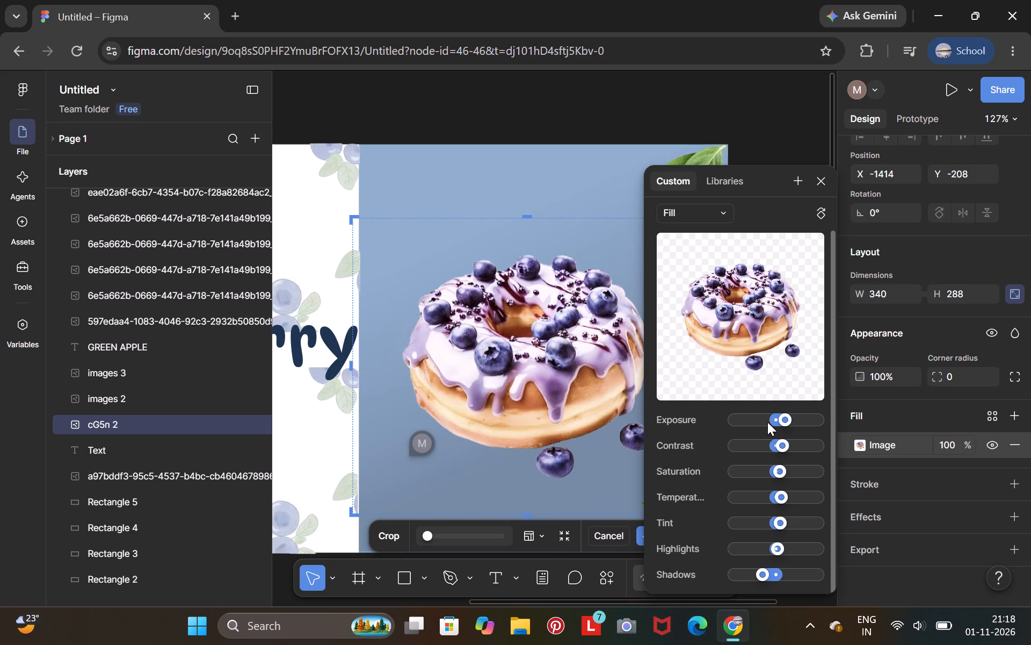
pyautogui.click(766, 422)
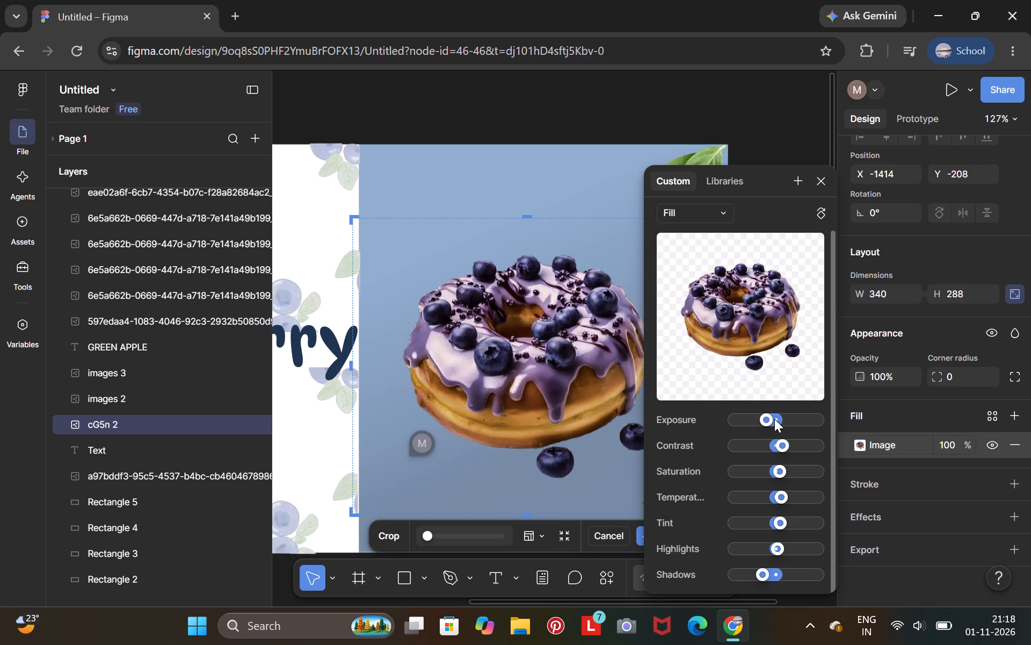
pyautogui.click(774, 419)
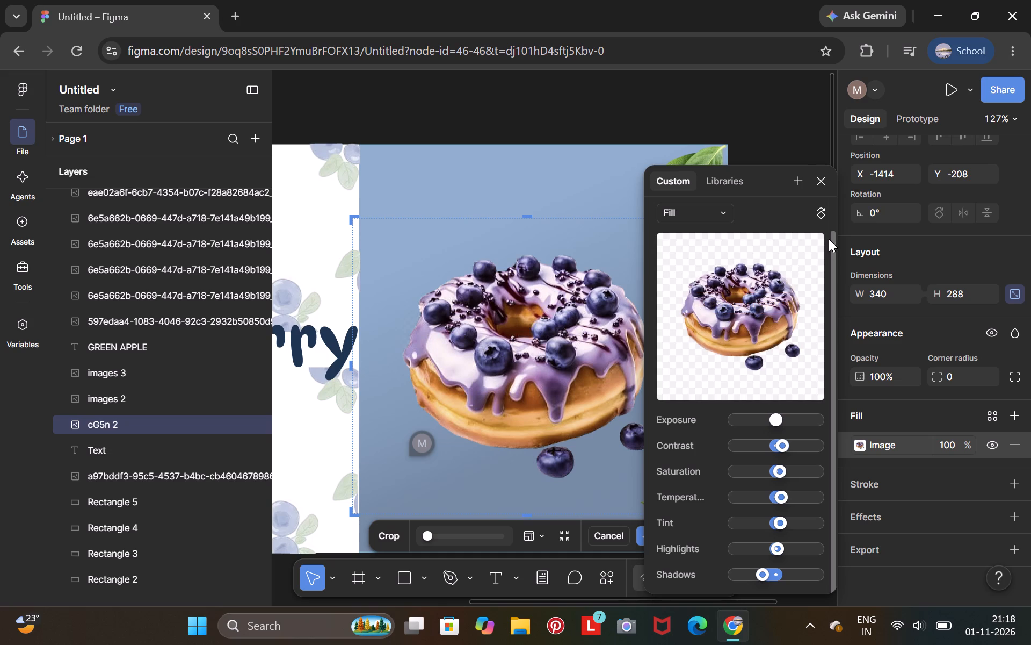
pyautogui.click(827, 181)
# Review the Blueberry, Green Apple, Strawberry and Cherry donut banners for comparison, ending back at the Blueberry banner.
pyautogui.hscroll(1, 594, 396)
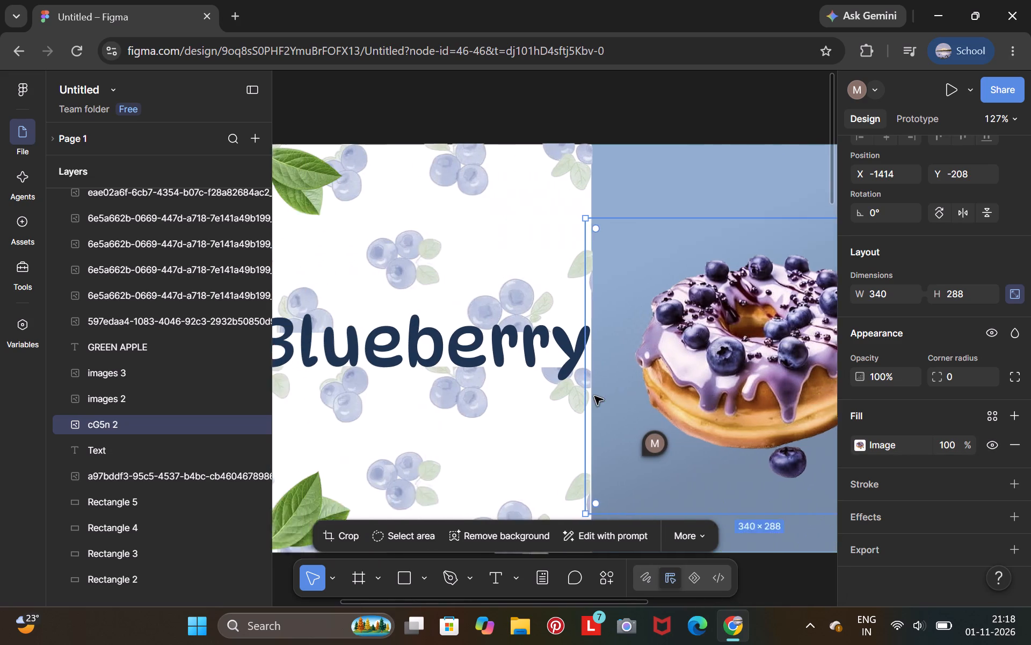
pyautogui.hscroll(1, 594, 396)
pyautogui.hscroll(-1, 594, 396)
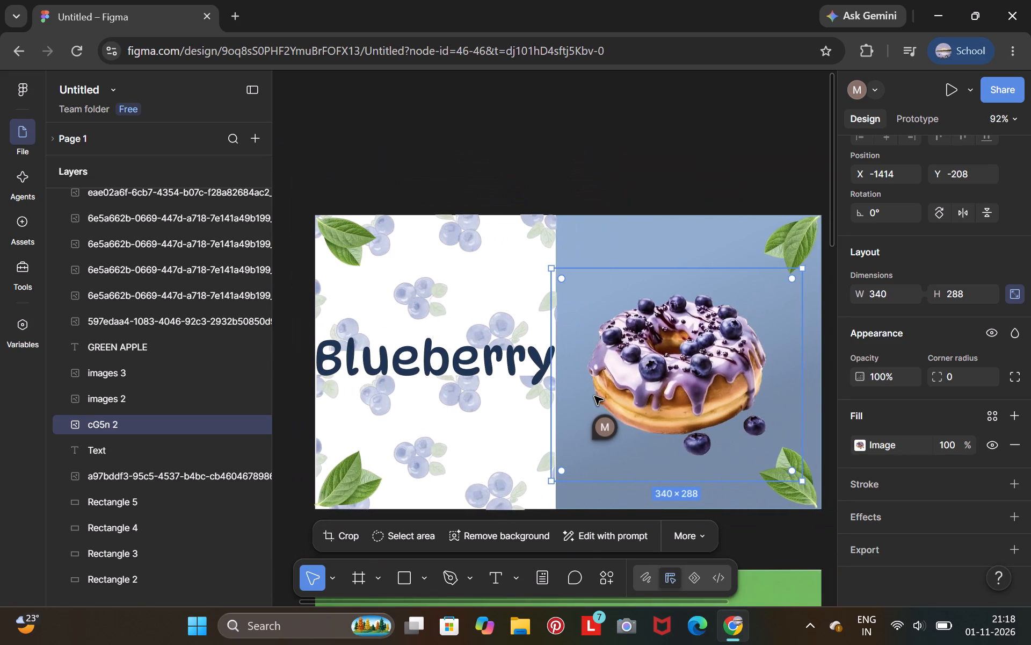
pyautogui.scroll(-6, 594, 396)
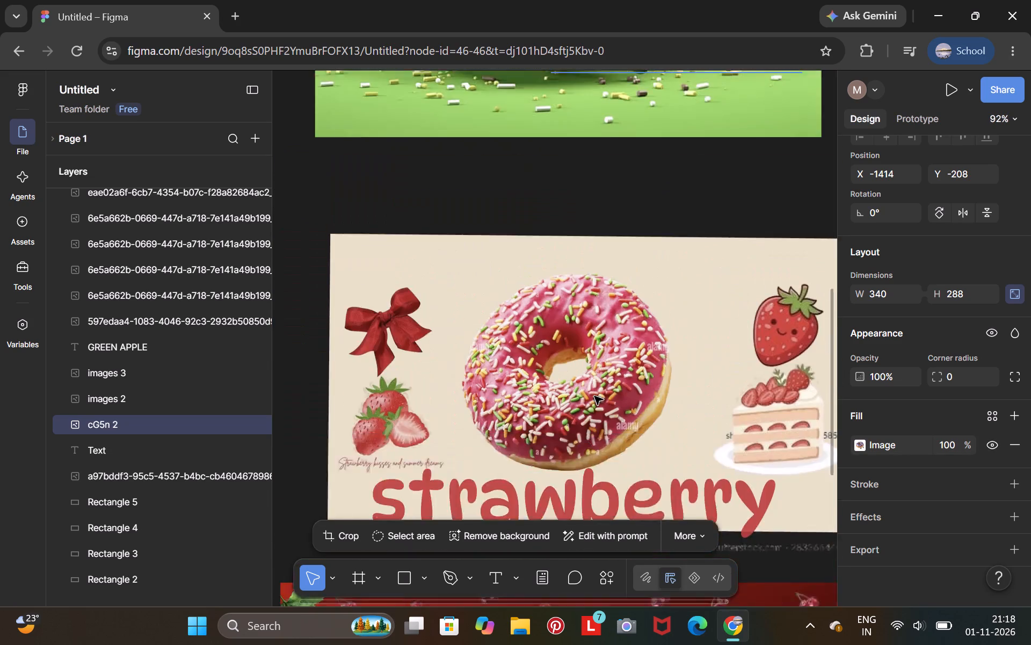
pyautogui.scroll(-1, 594, 396)
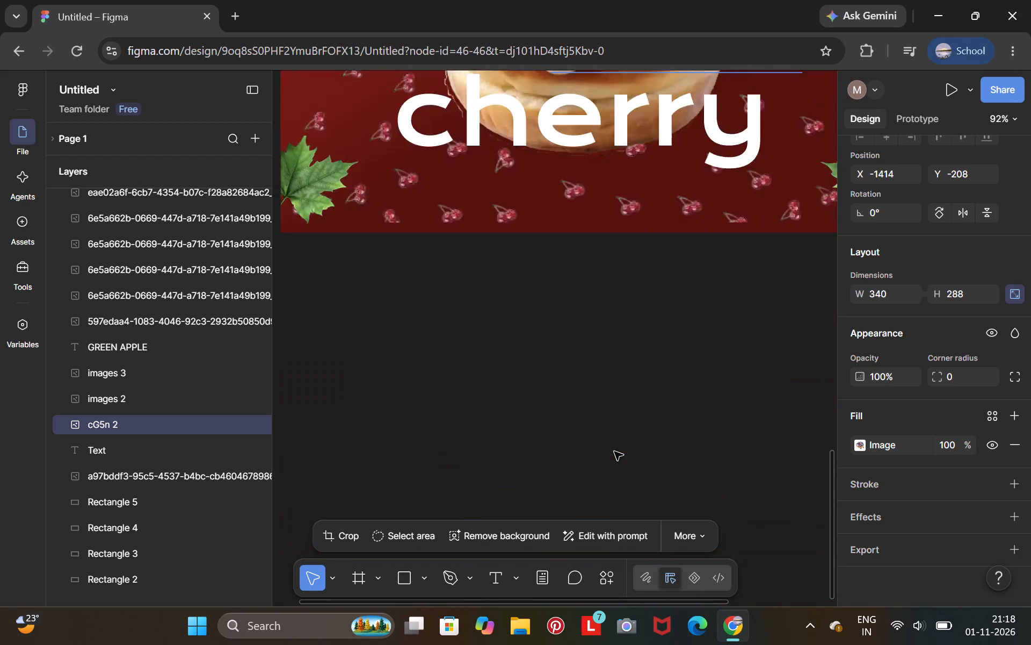
pyautogui.scroll(4, 557, 176)
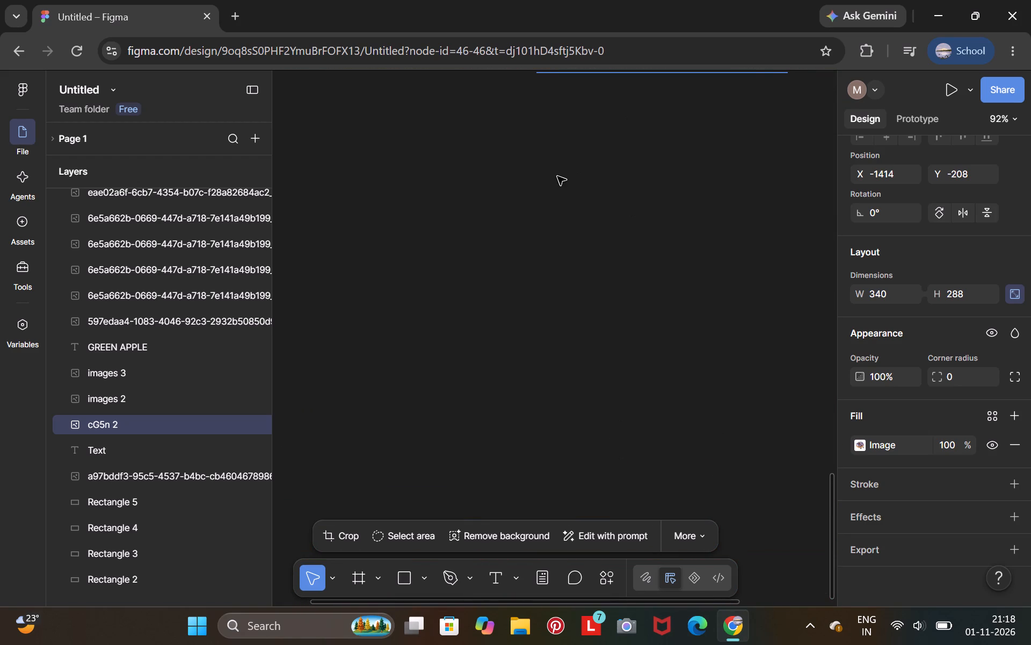
pyautogui.scroll(3, 557, 176)
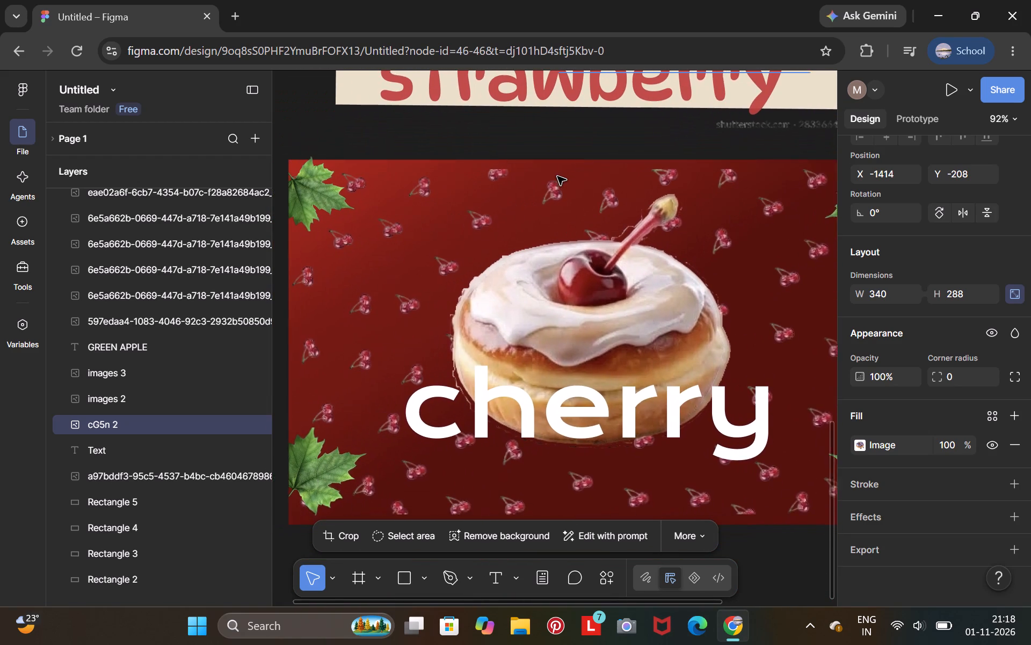
pyautogui.scroll(4, 548, 159)
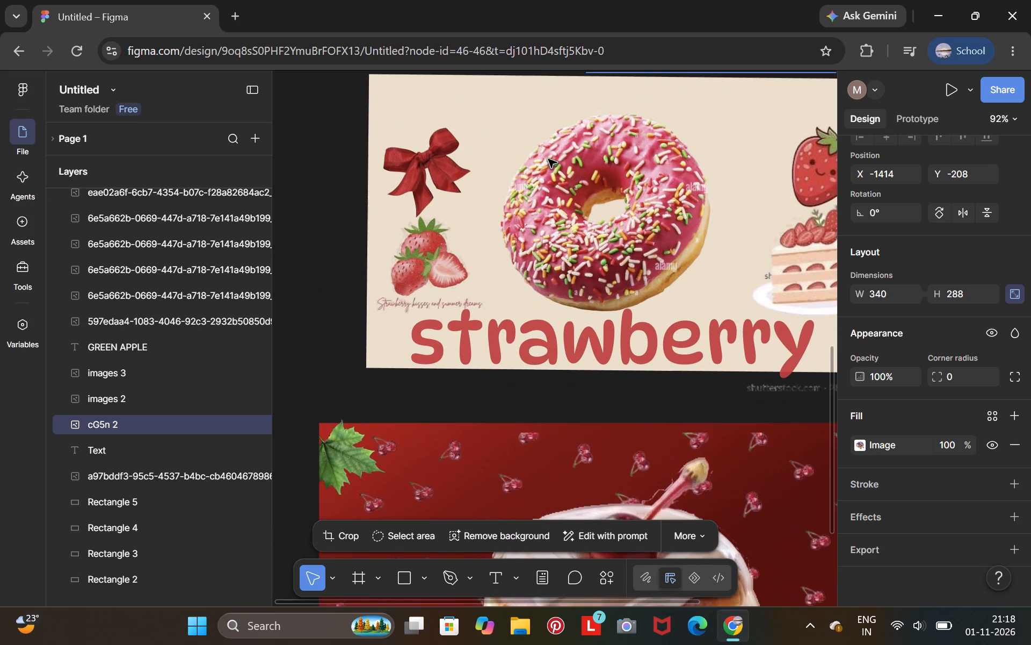
pyautogui.hscroll(-1, 548, 159)
pyautogui.hscroll(2, 548, 159)
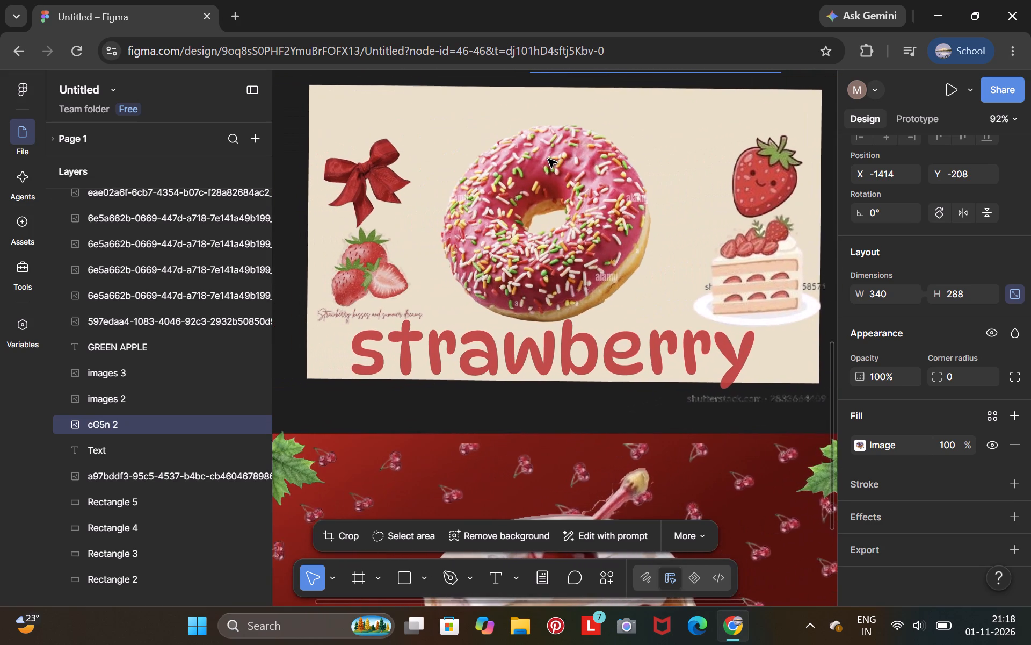
pyautogui.scroll(8, 548, 159)
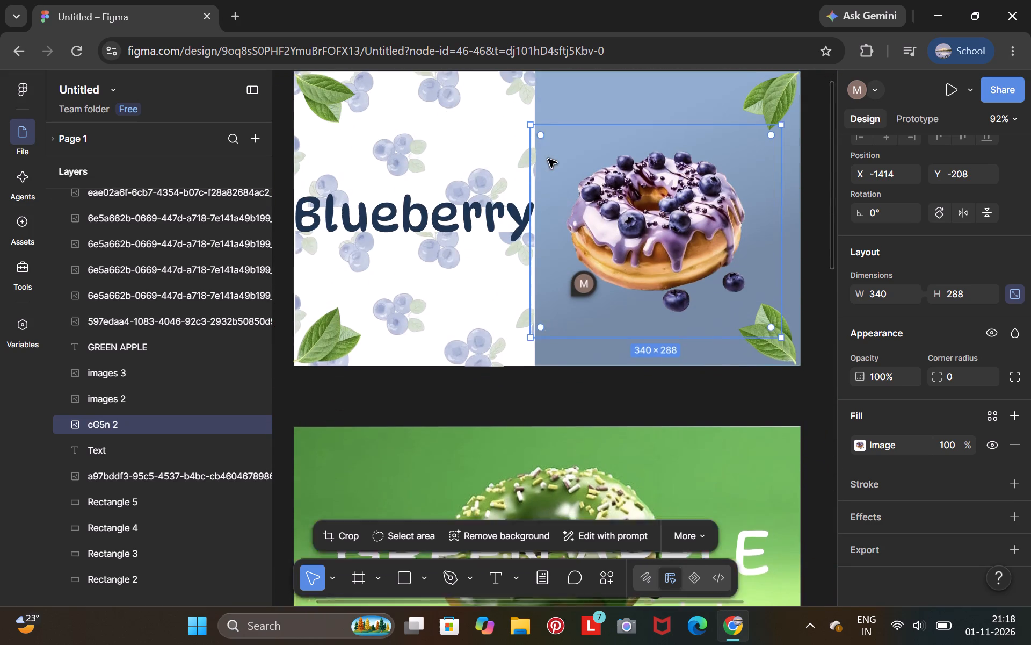
# Examine the adjusted donut image, the title and the berry-patterned background of the Blueberry banner up close and as a whole.
pyautogui.scroll(1, 548, 159)
pyautogui.scroll(-1, 548, 159)
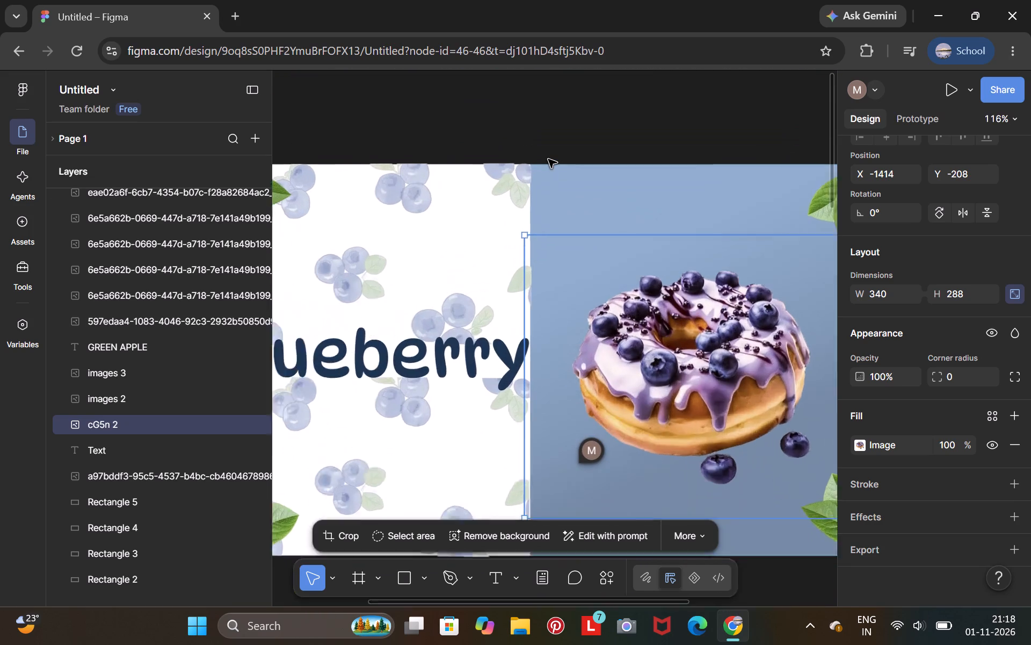
pyautogui.hscroll(-1, 548, 159)
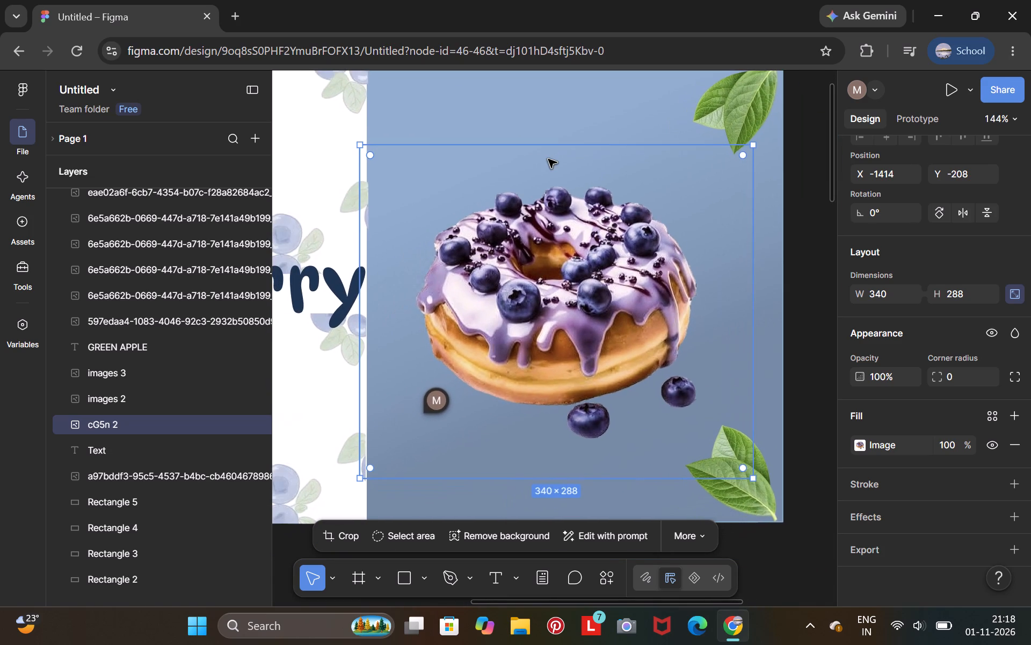
pyautogui.hscroll(-1, 548, 159)
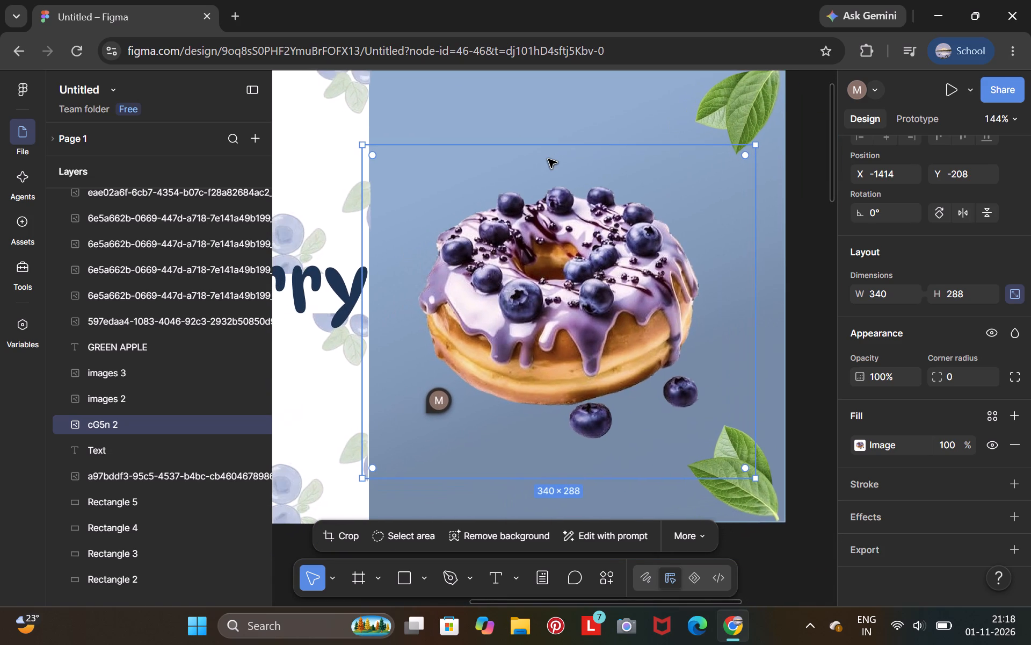
pyautogui.hscroll(2, 548, 159)
pyautogui.hscroll(-1, 548, 159)
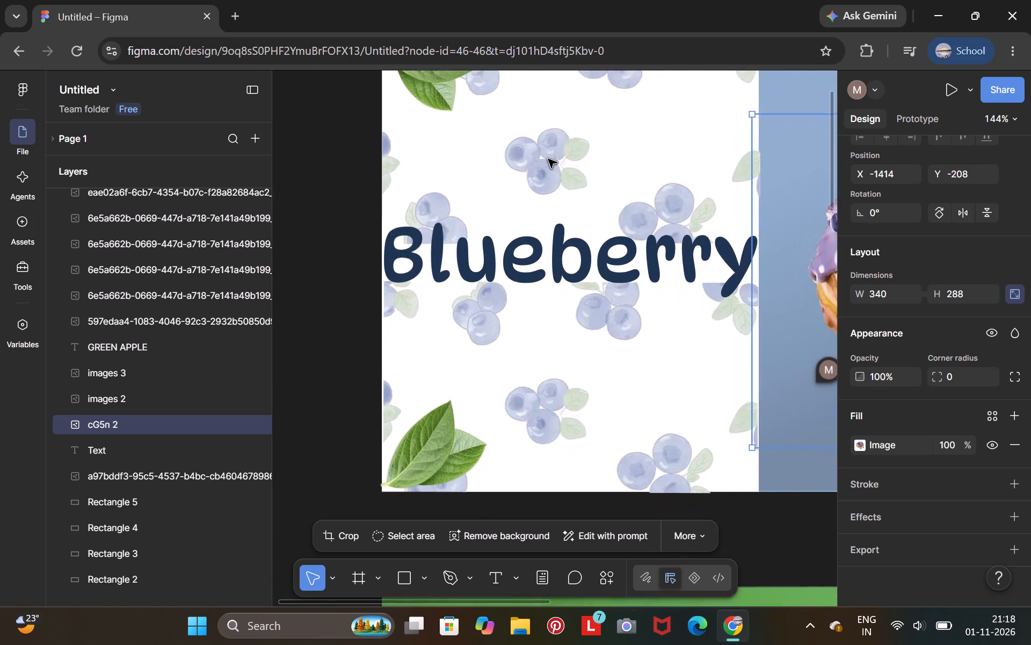
pyautogui.hscroll(-1, 548, 159)
pyautogui.scroll(-3, 548, 159)
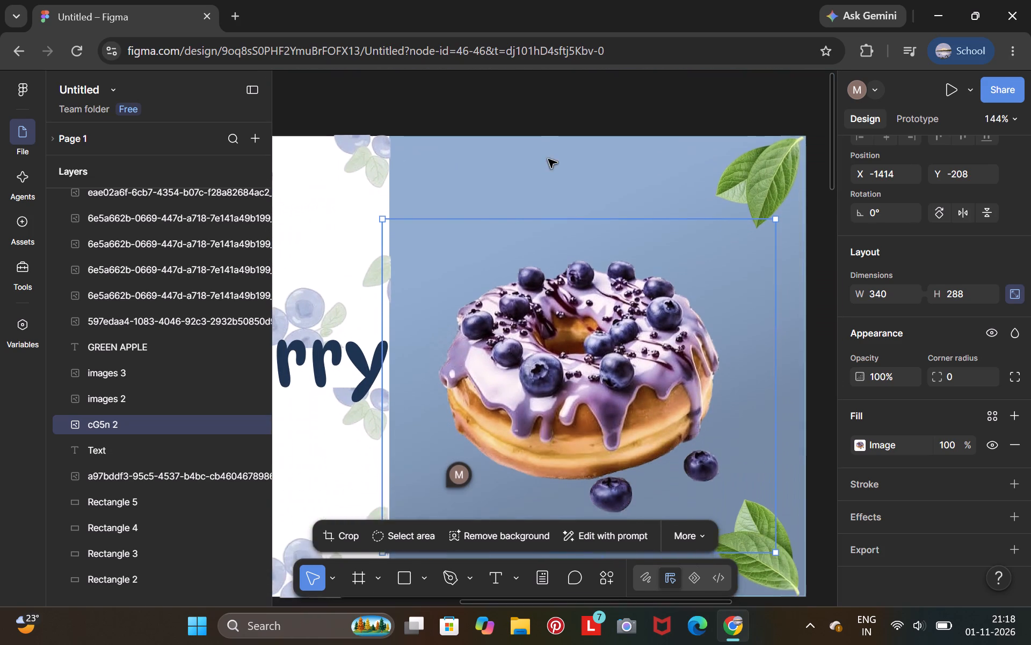
pyautogui.scroll(-1, 548, 159)
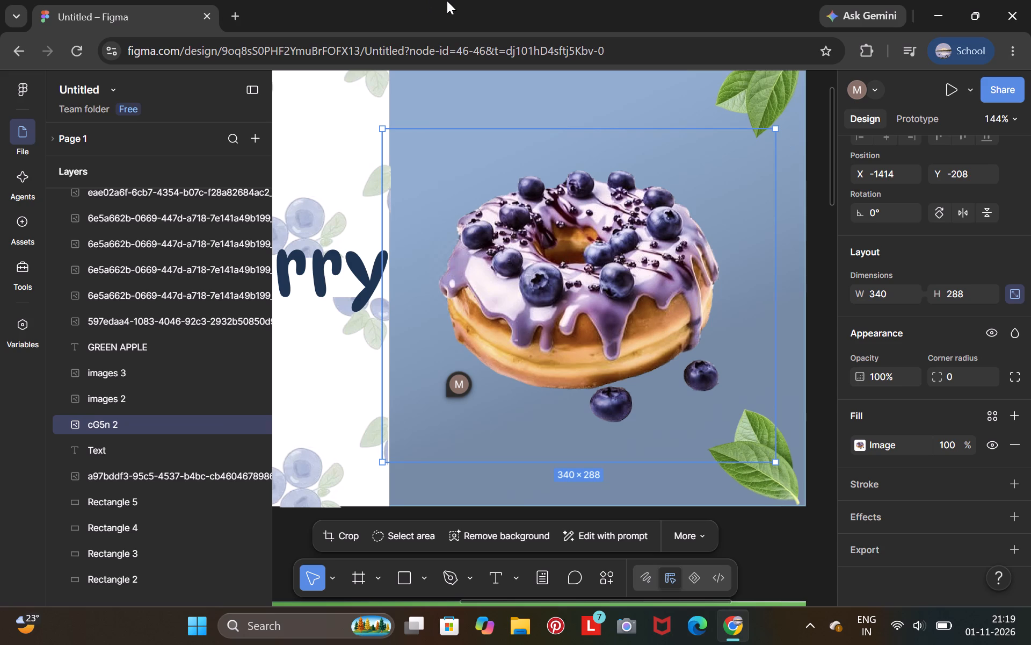
pyautogui.hscroll(4, 447, 1)
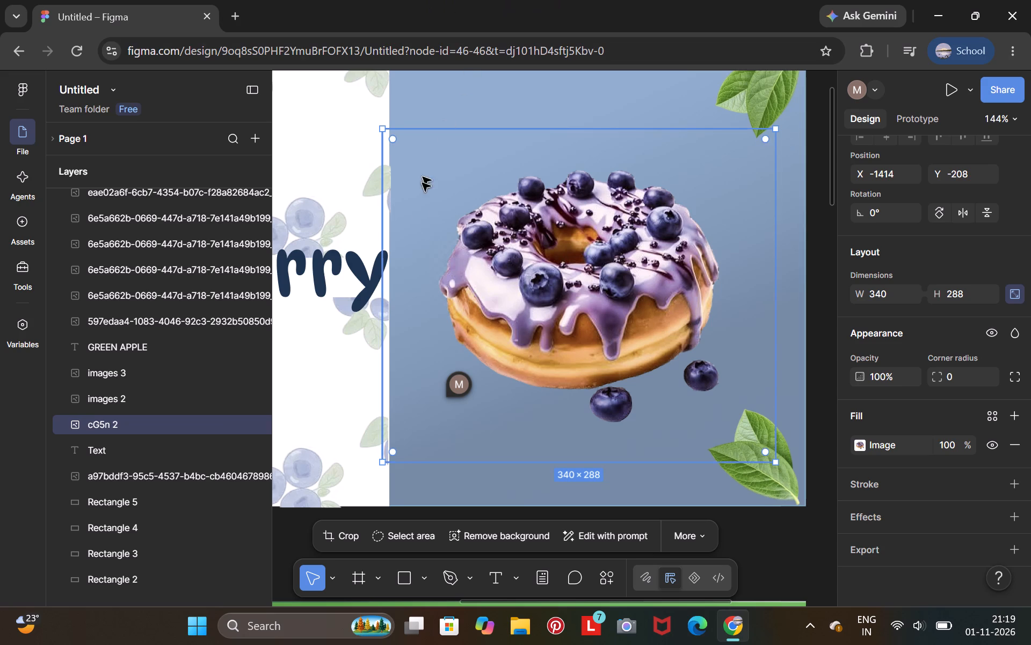
pyautogui.hscroll(2, 416, 212)
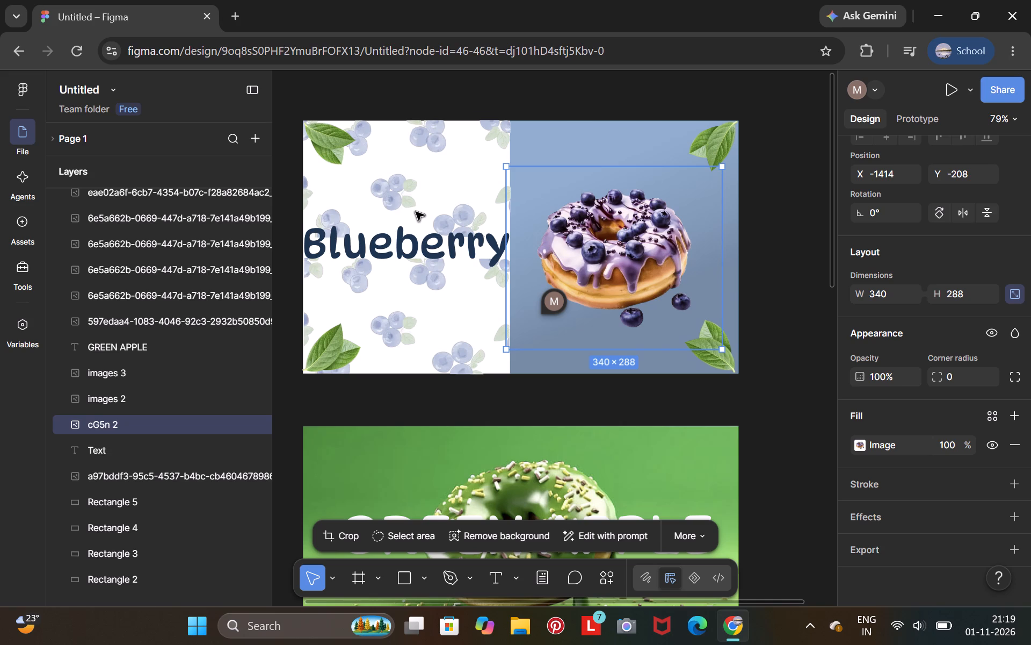
# Shift the Blueberry title slightly left to X -1821, Y -126, and reselect the donut image.
pyautogui.click(398, 252)
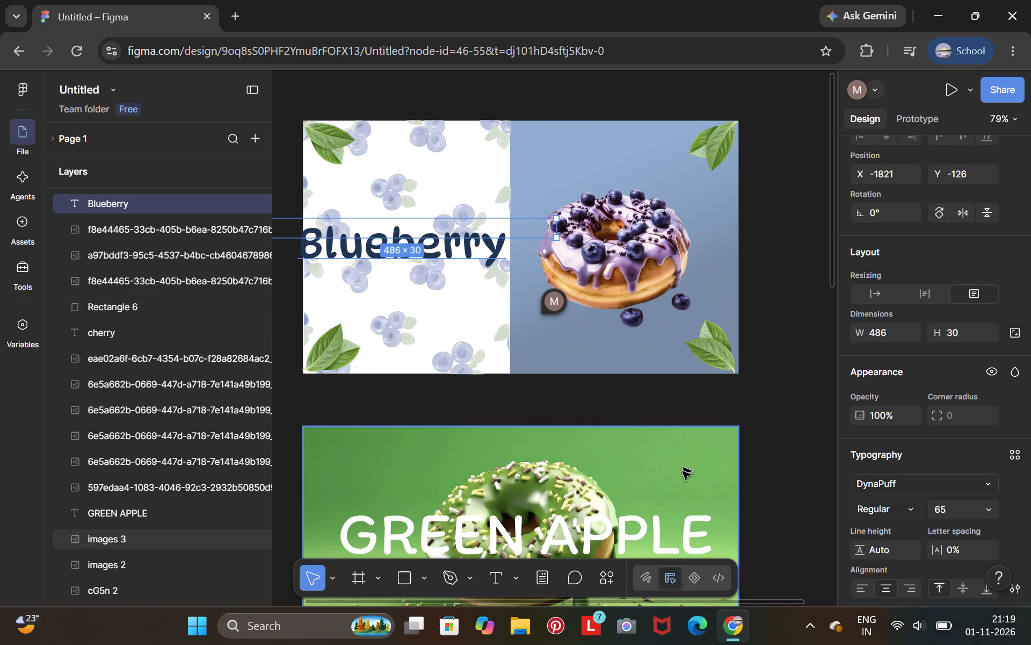
pyautogui.click(569, 347)
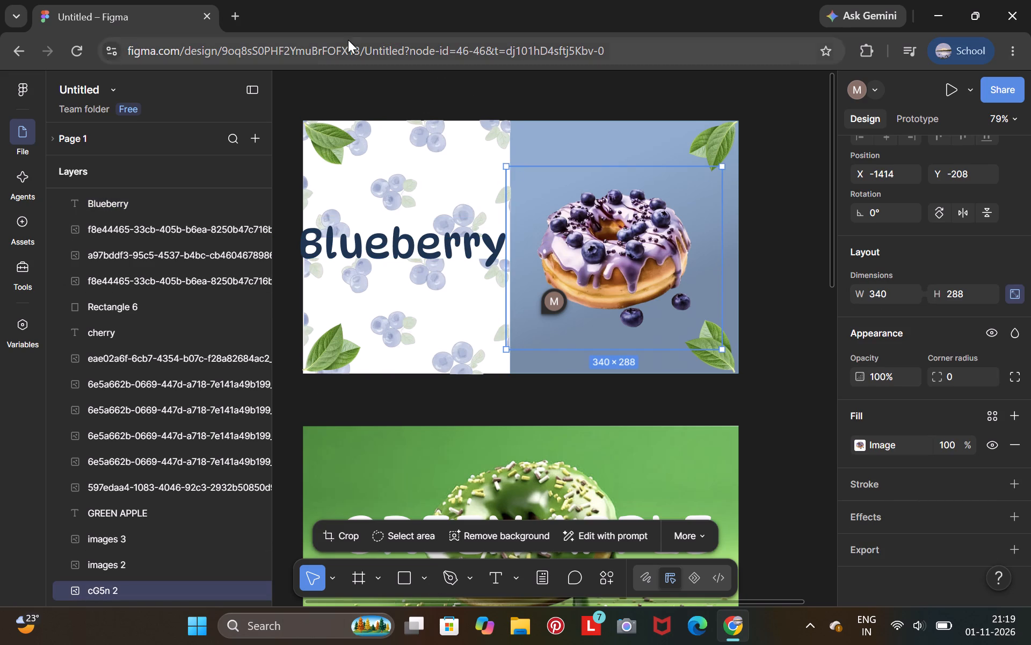
# Search Google in a new browser tab for "white berry wallpaper aesthetic".
pyautogui.click(239, 9)
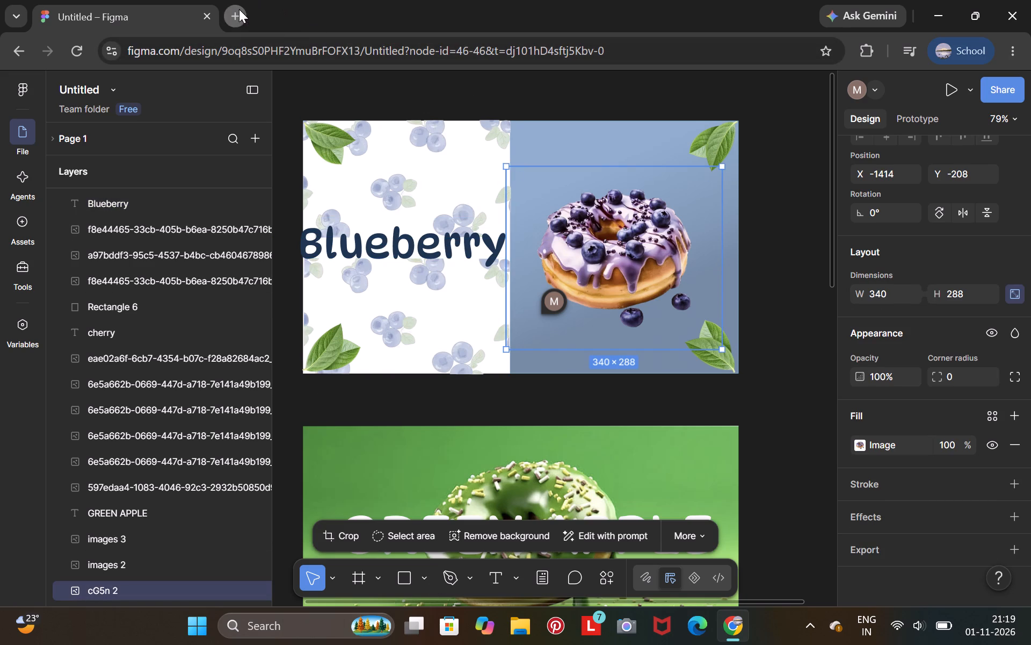
pyautogui.click(300, 309)
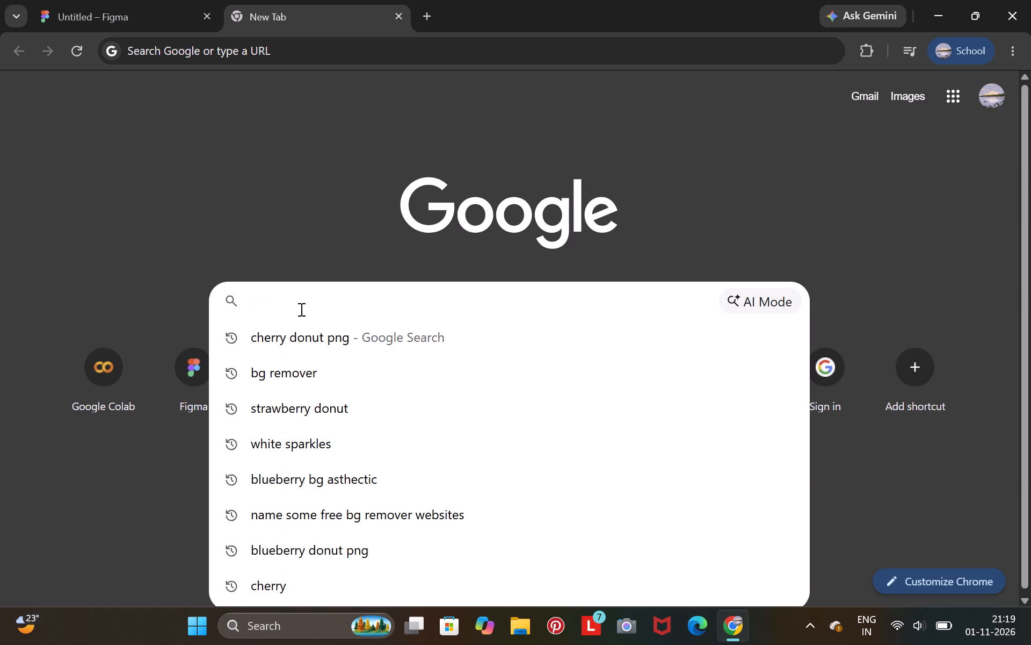
pyautogui.write('white berry')
pyautogui.press('space')
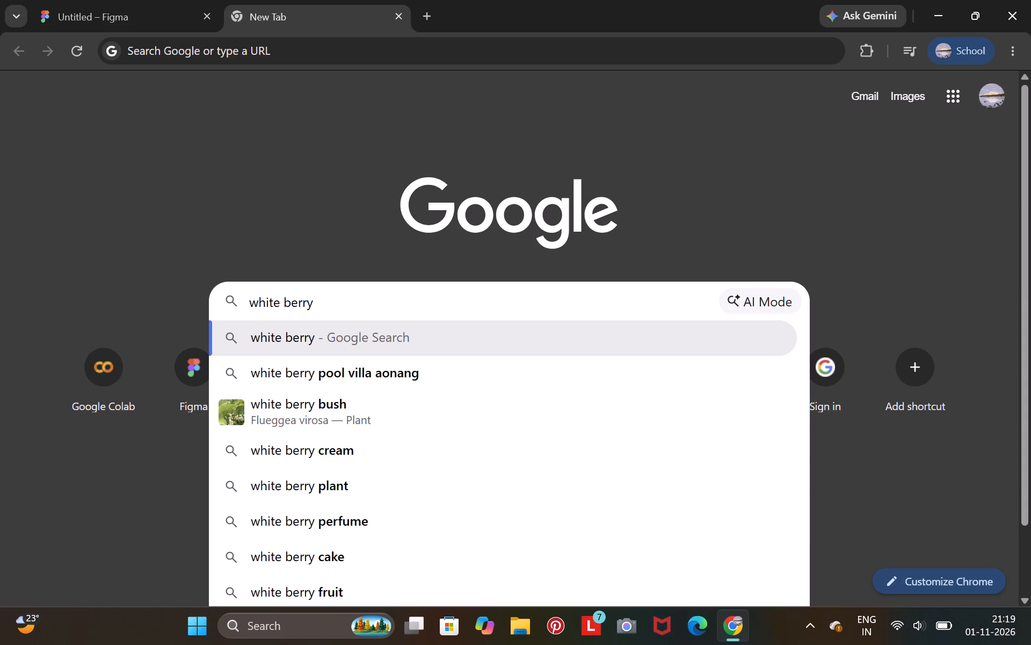
pyautogui.write('wallp')
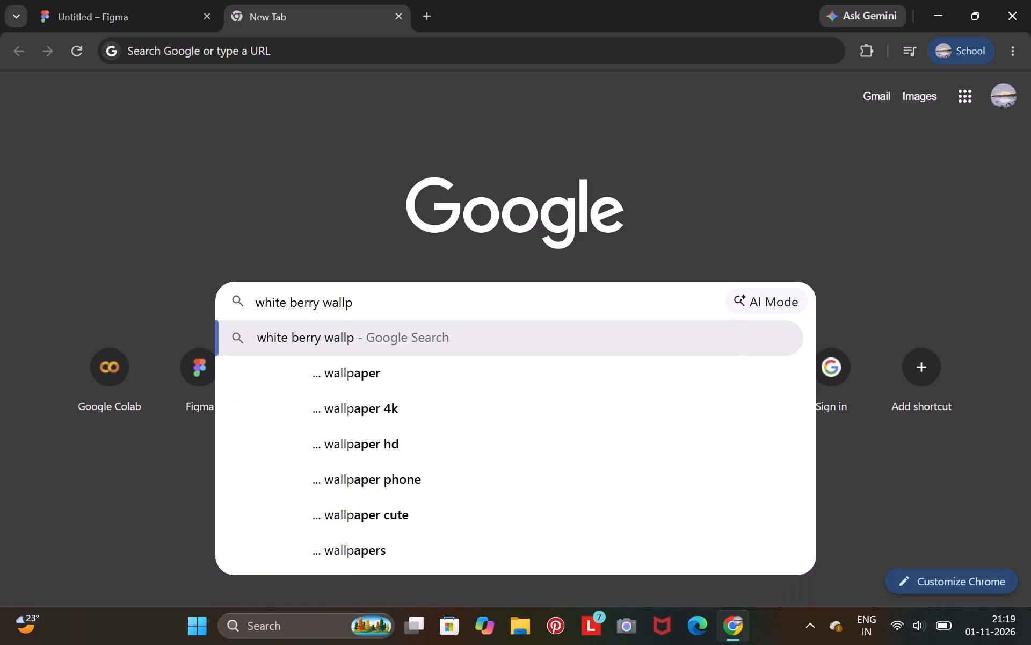
pyautogui.write('ap')
pyautogui.write('er aes')
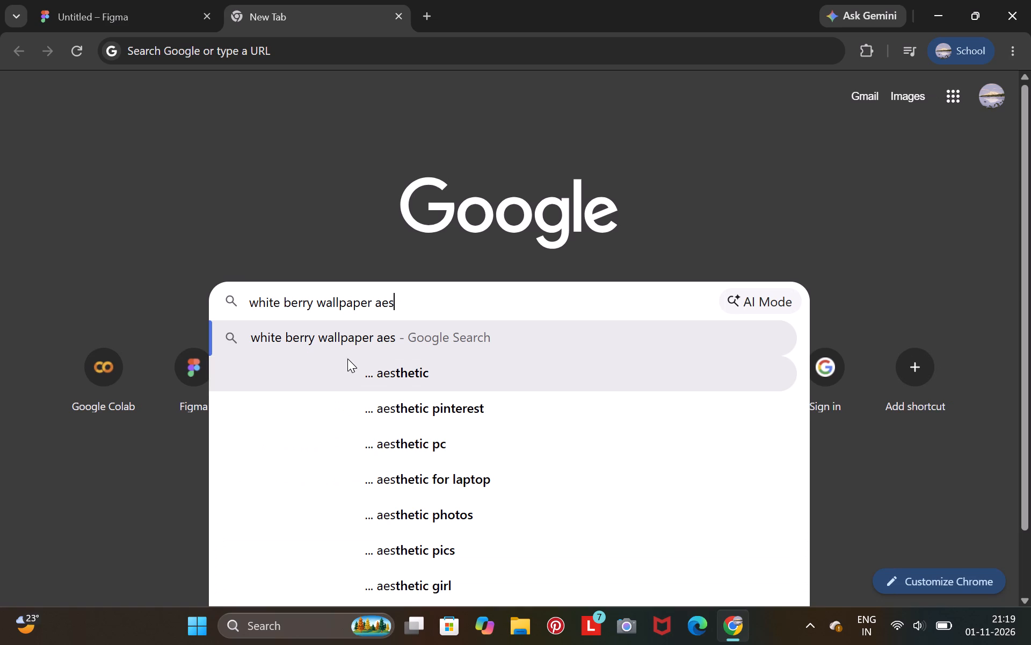
pyautogui.click(347, 359)
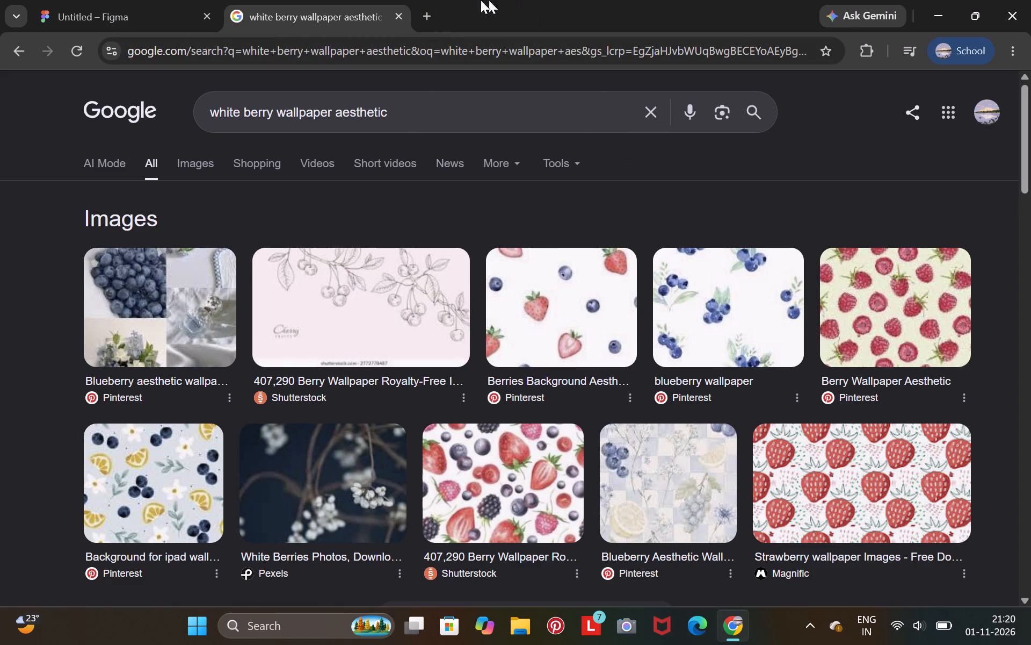
# Search Google in another new tab for "ai remover" and open the Remove AI Label website from the results.
pyautogui.click(423, 9)
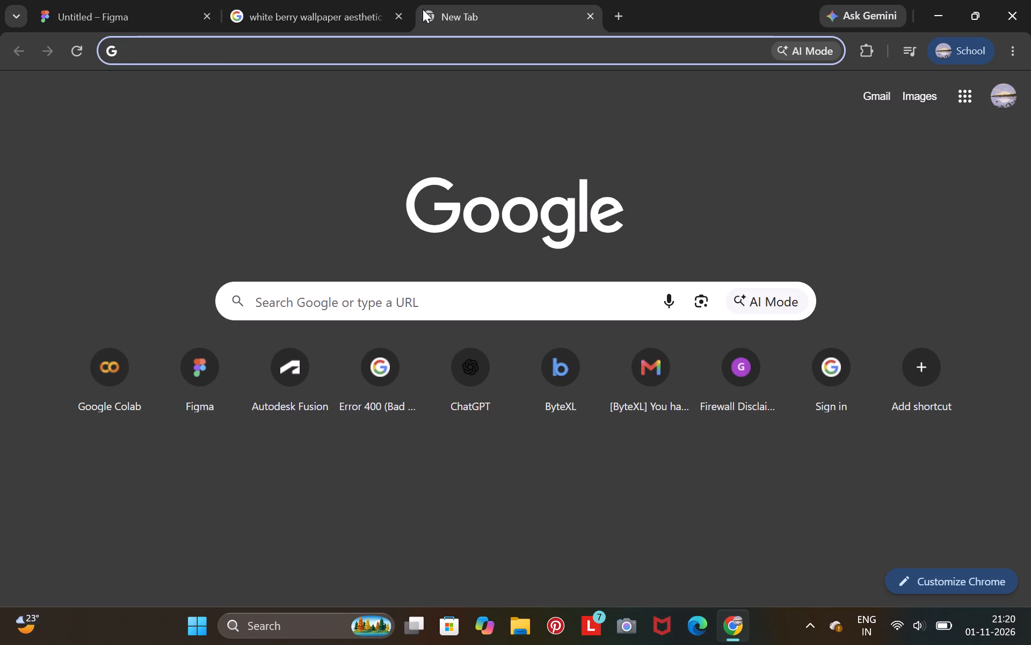
pyautogui.click(459, 289)
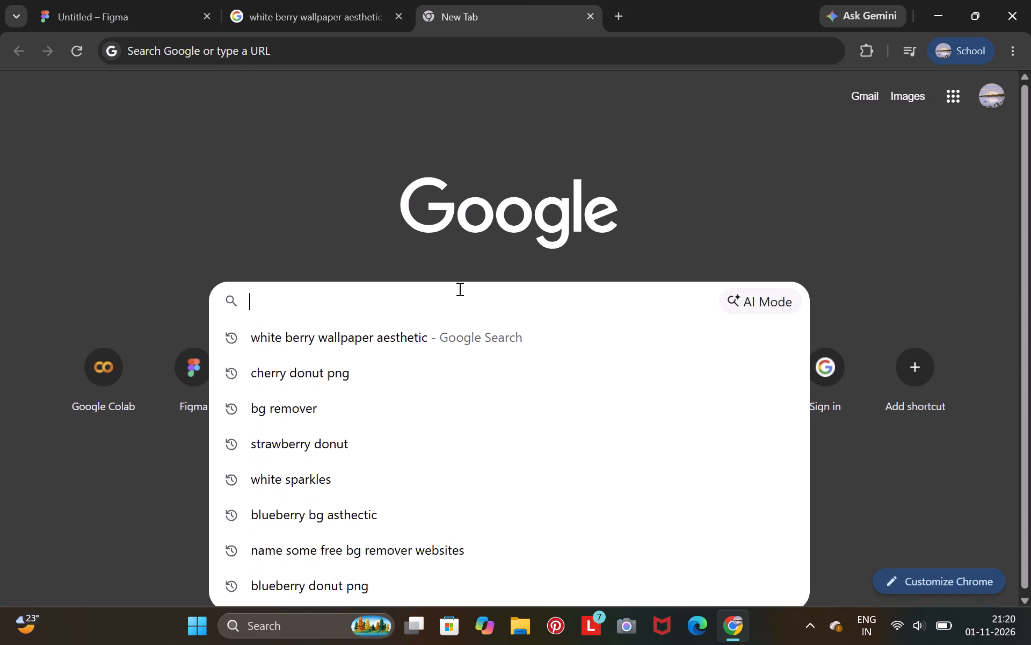
pyautogui.write('ai remover')
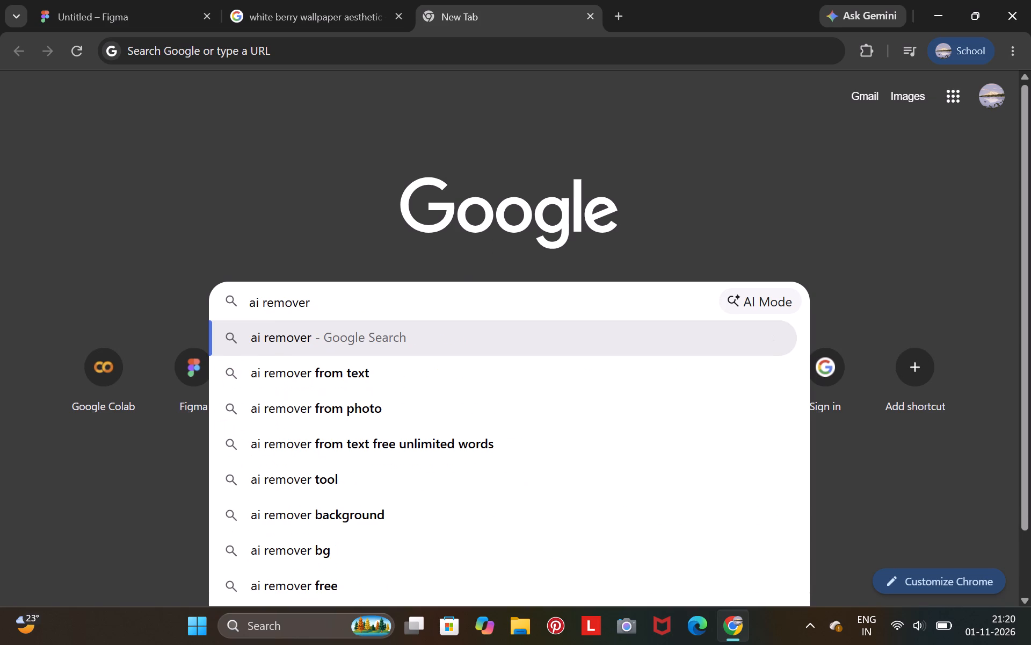
pyautogui.press('Return')
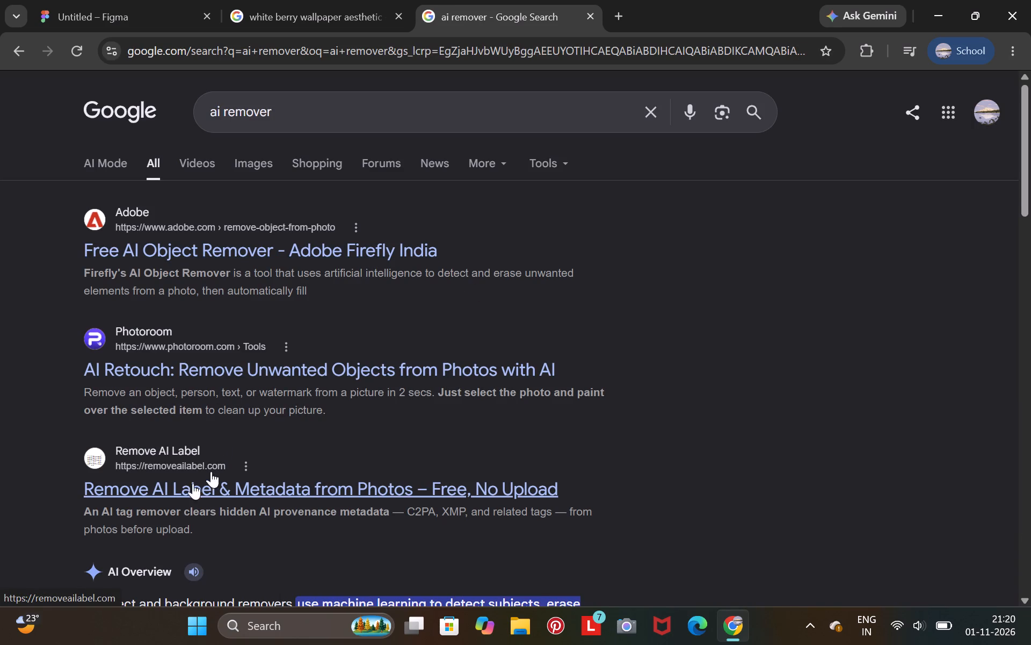
pyautogui.scroll(-2, 242, 432)
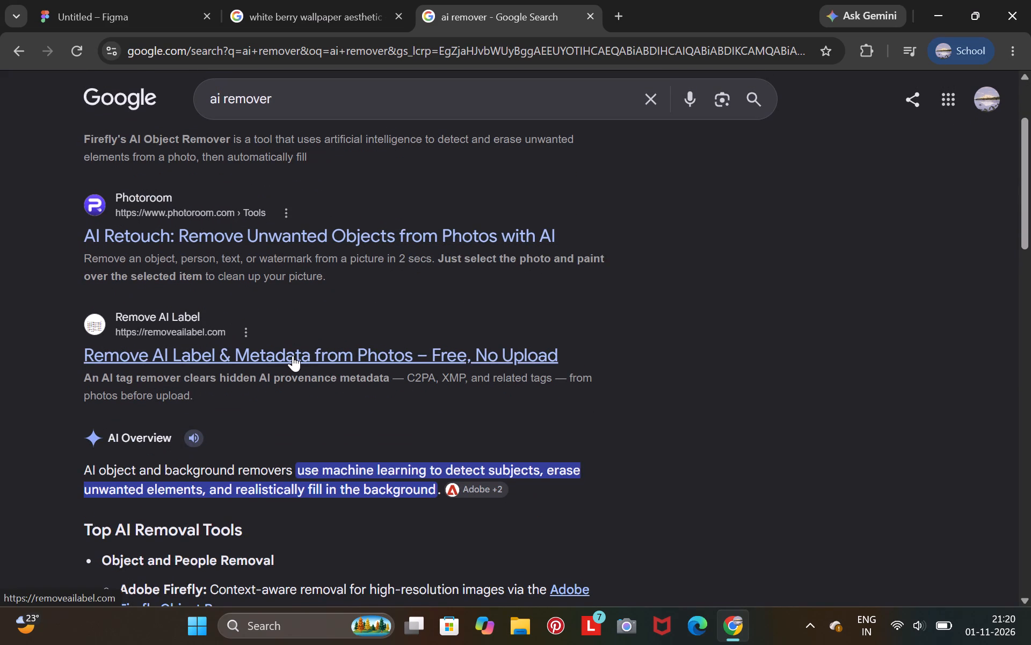
pyautogui.click(293, 355)
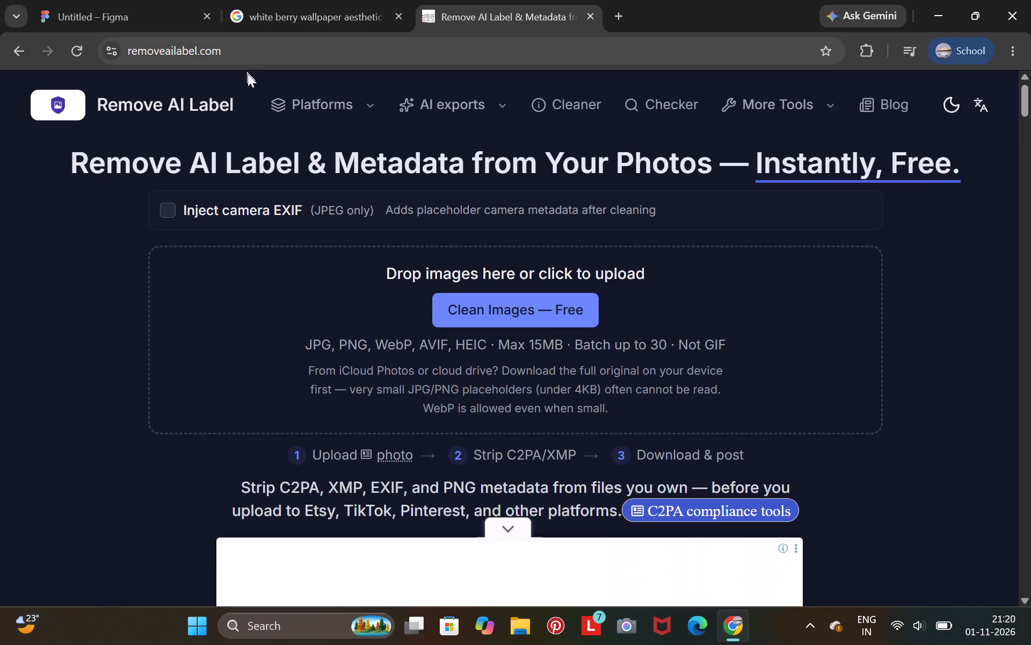
# Return to the "ai remover" search results and open the Removal.AI Image Background Remover website.
pyautogui.click(21, 54)
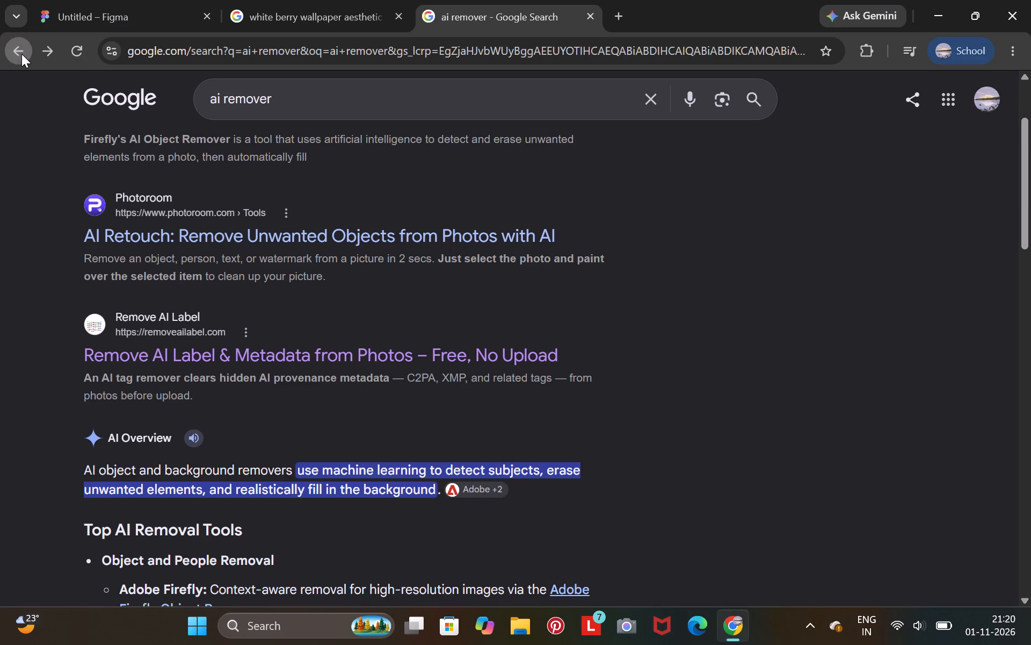
pyautogui.scroll(-7, 175, 259)
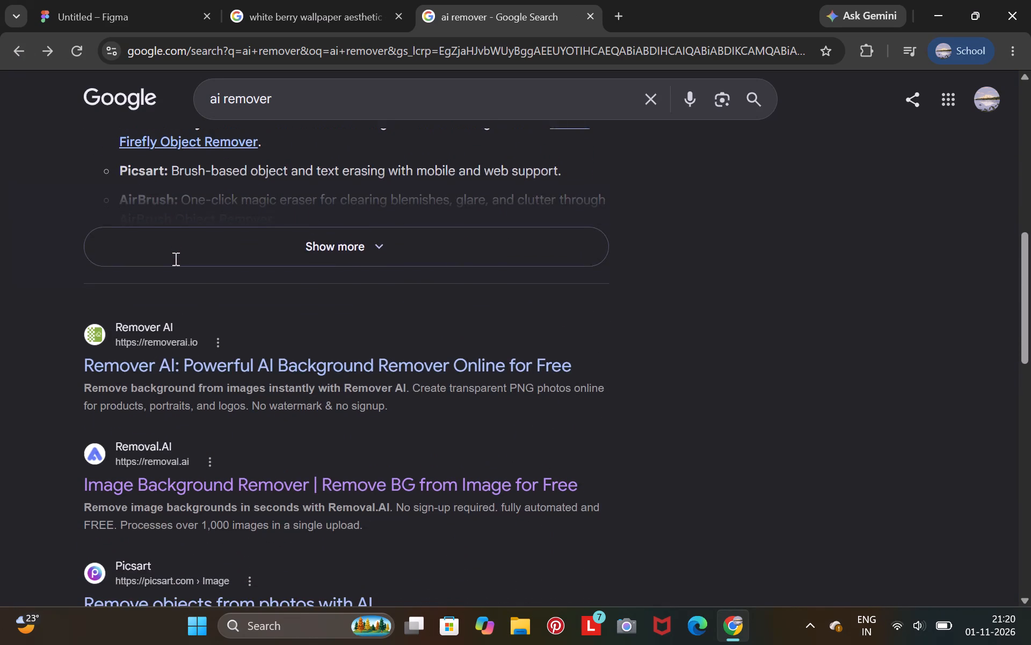
pyautogui.hscroll(1, 175, 259)
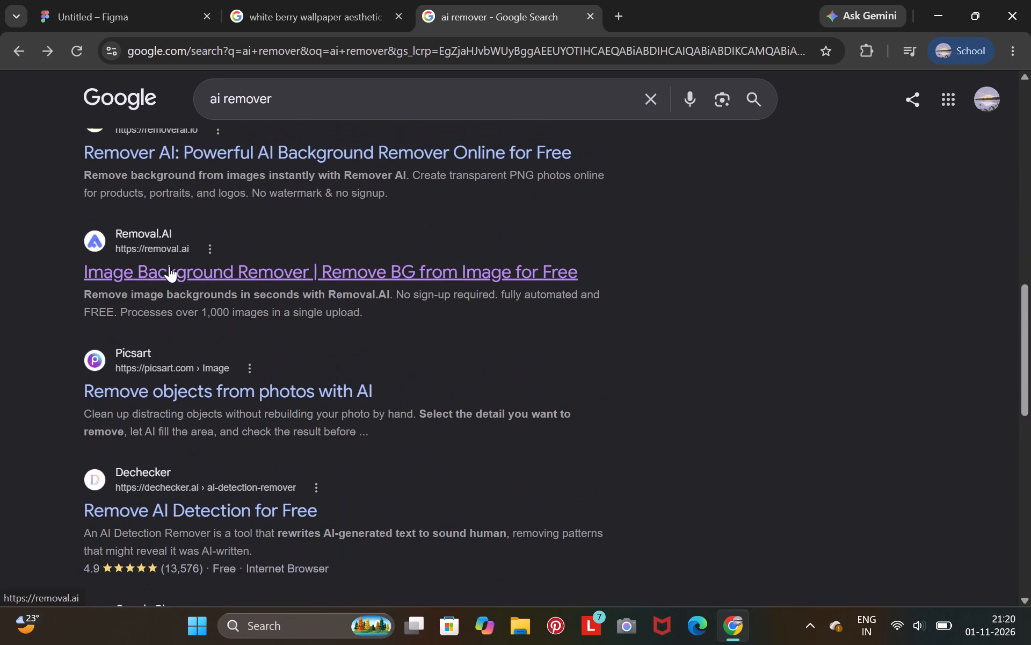
pyautogui.click(169, 266)
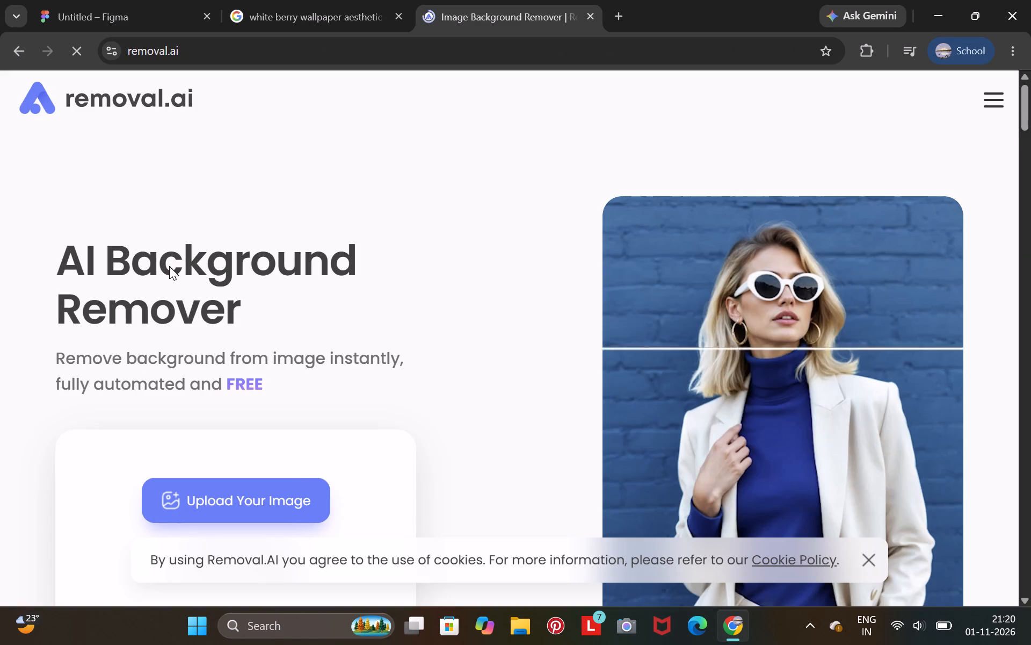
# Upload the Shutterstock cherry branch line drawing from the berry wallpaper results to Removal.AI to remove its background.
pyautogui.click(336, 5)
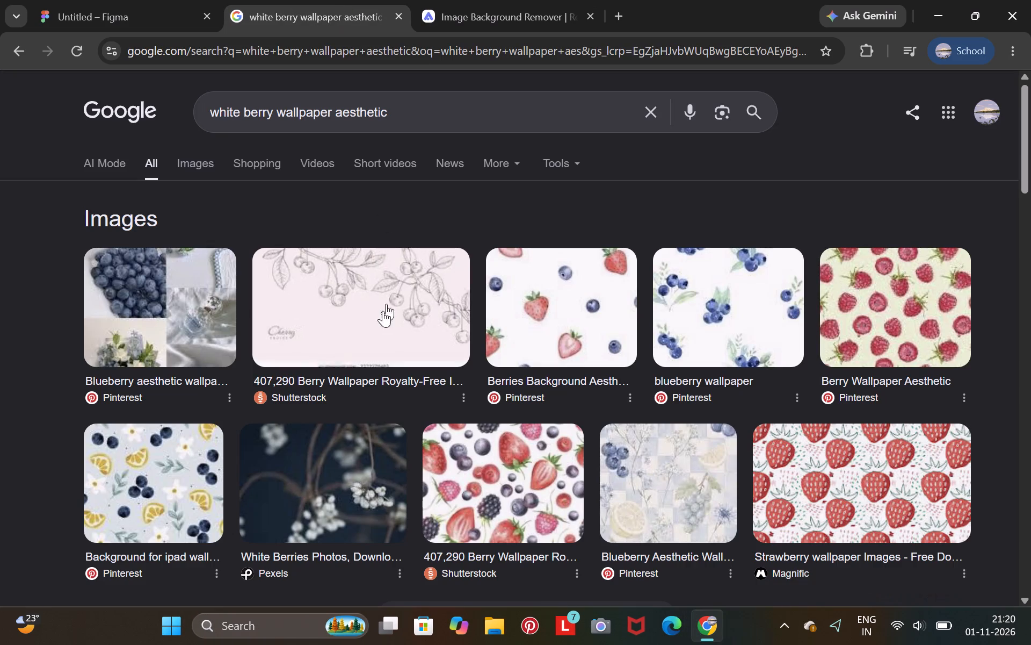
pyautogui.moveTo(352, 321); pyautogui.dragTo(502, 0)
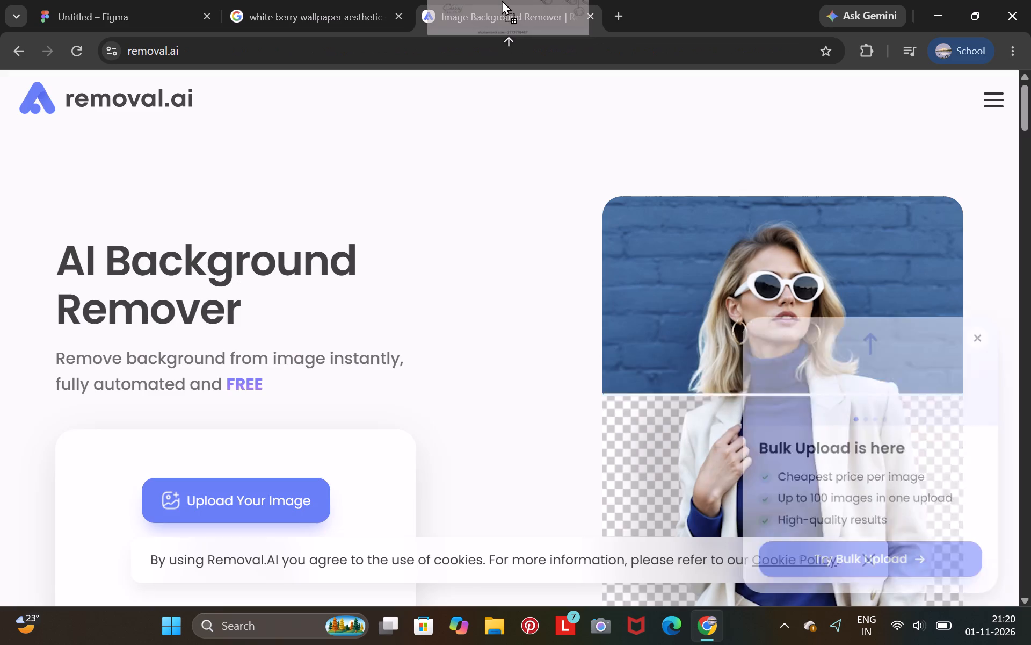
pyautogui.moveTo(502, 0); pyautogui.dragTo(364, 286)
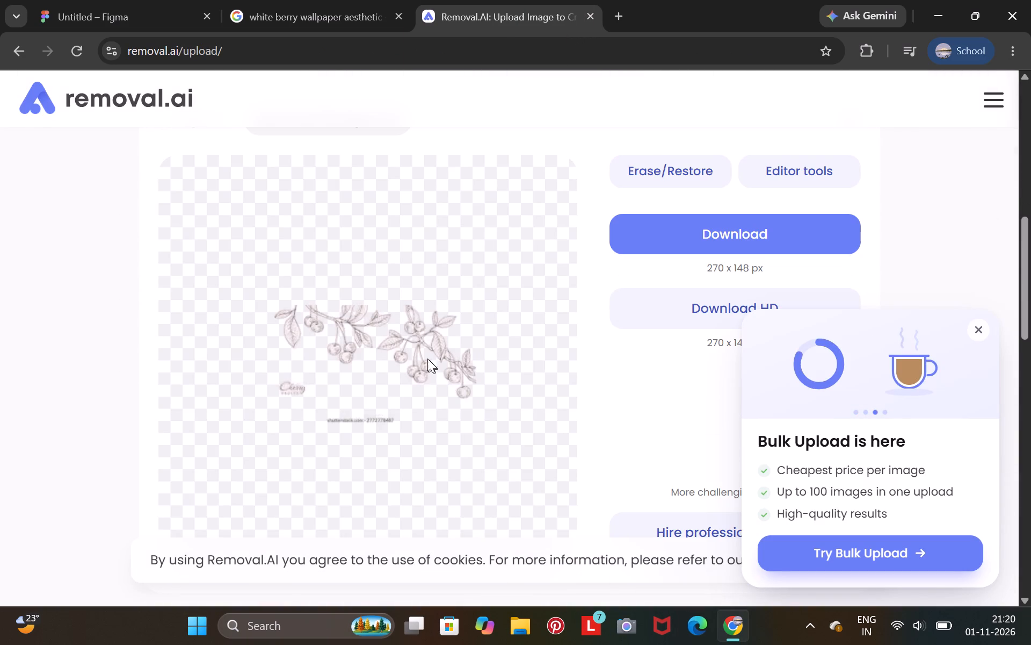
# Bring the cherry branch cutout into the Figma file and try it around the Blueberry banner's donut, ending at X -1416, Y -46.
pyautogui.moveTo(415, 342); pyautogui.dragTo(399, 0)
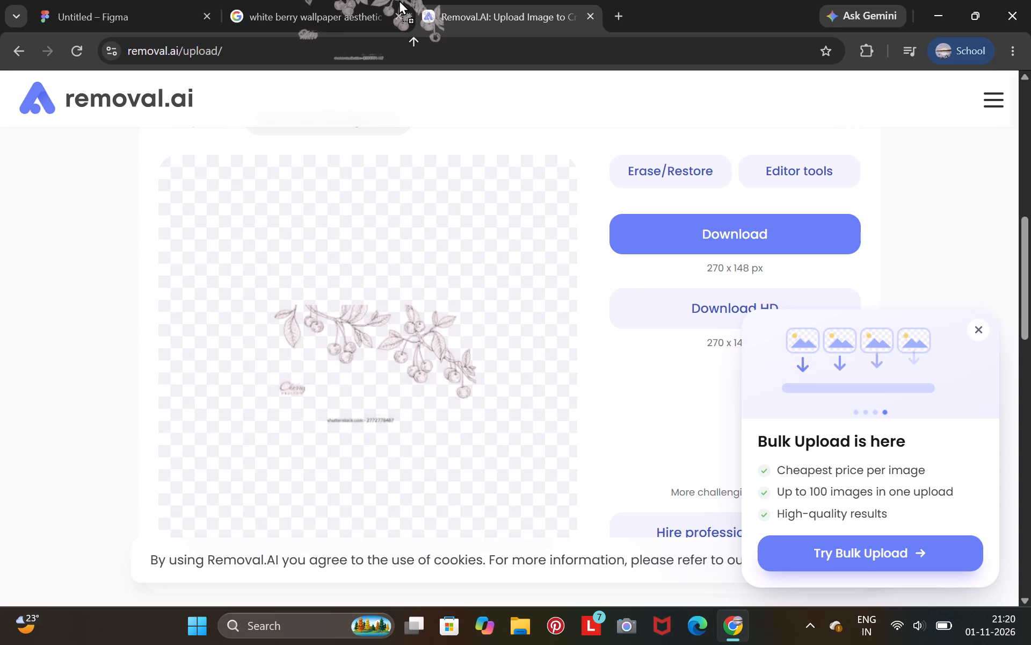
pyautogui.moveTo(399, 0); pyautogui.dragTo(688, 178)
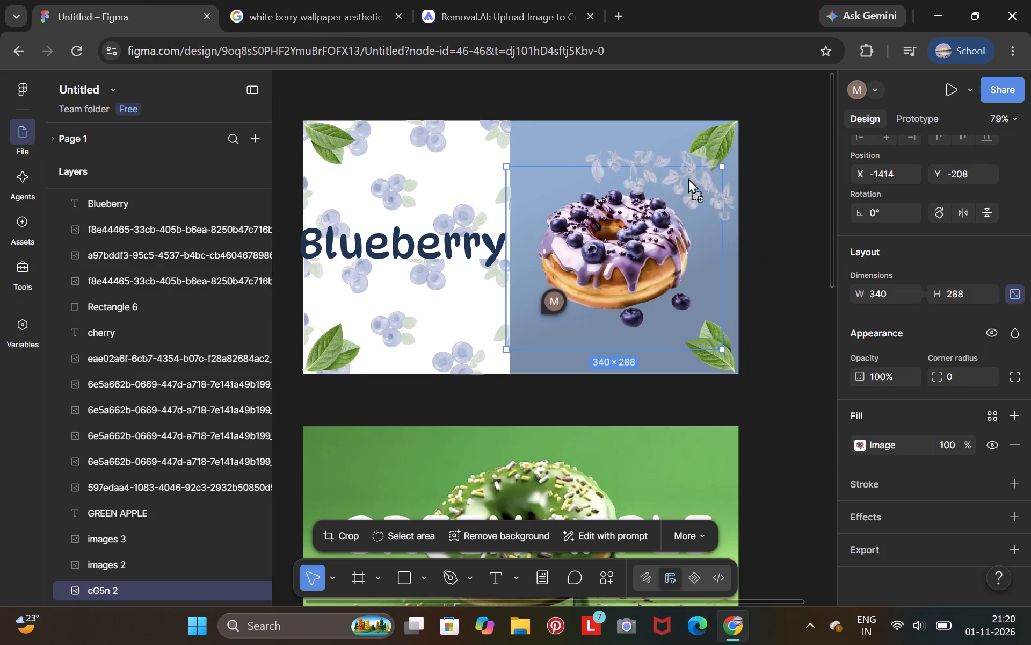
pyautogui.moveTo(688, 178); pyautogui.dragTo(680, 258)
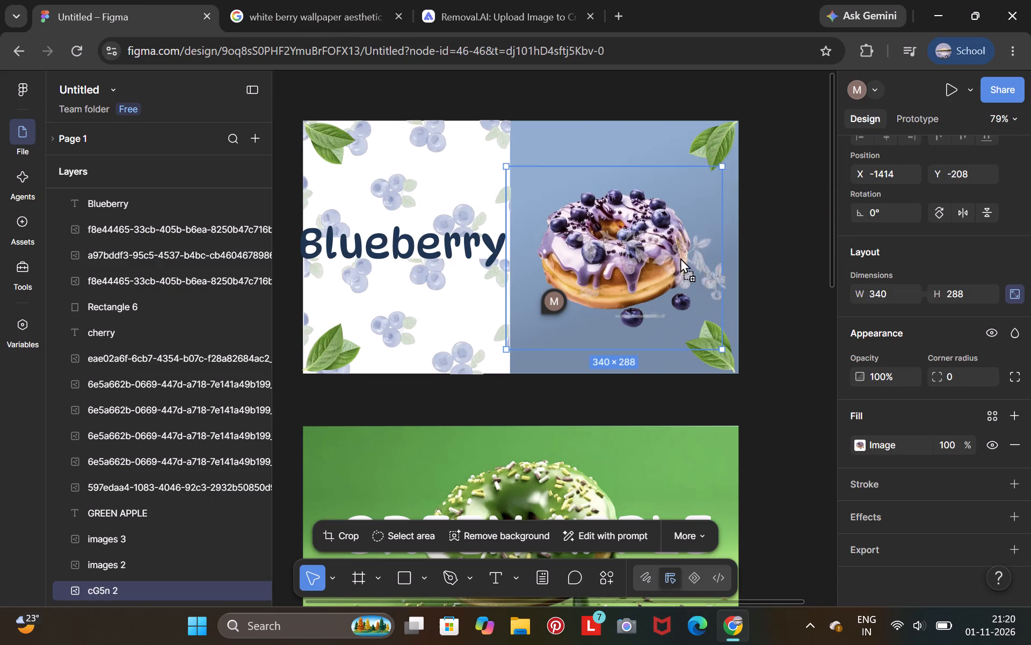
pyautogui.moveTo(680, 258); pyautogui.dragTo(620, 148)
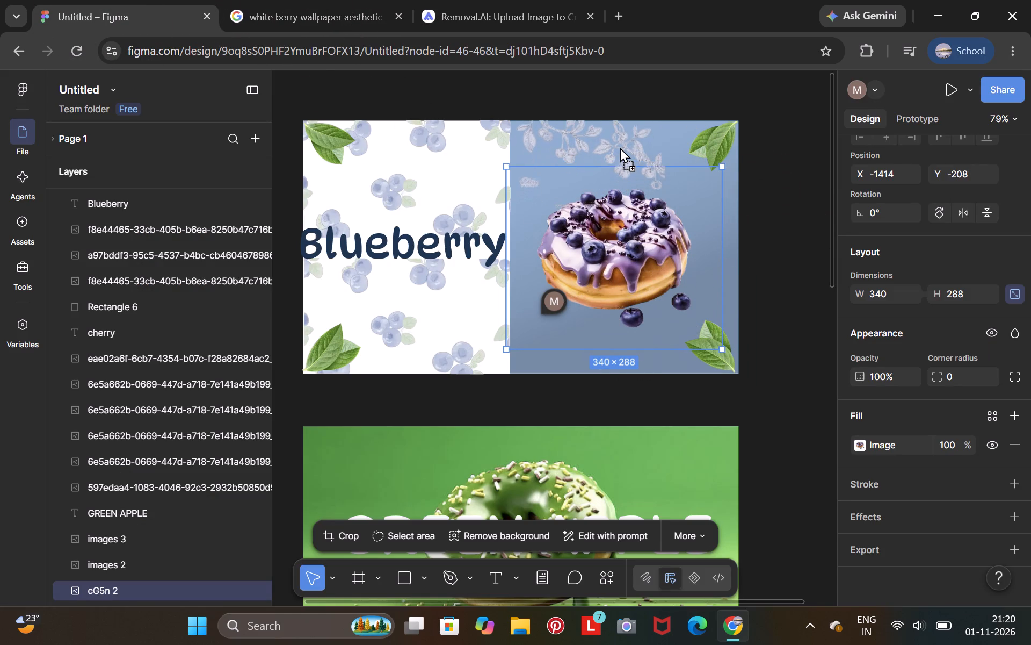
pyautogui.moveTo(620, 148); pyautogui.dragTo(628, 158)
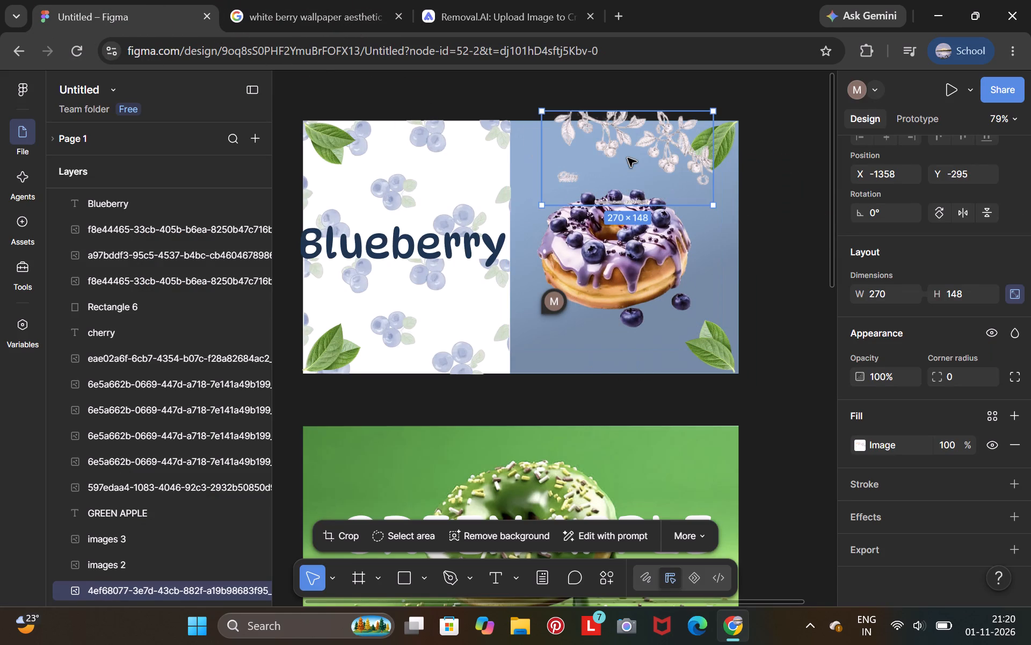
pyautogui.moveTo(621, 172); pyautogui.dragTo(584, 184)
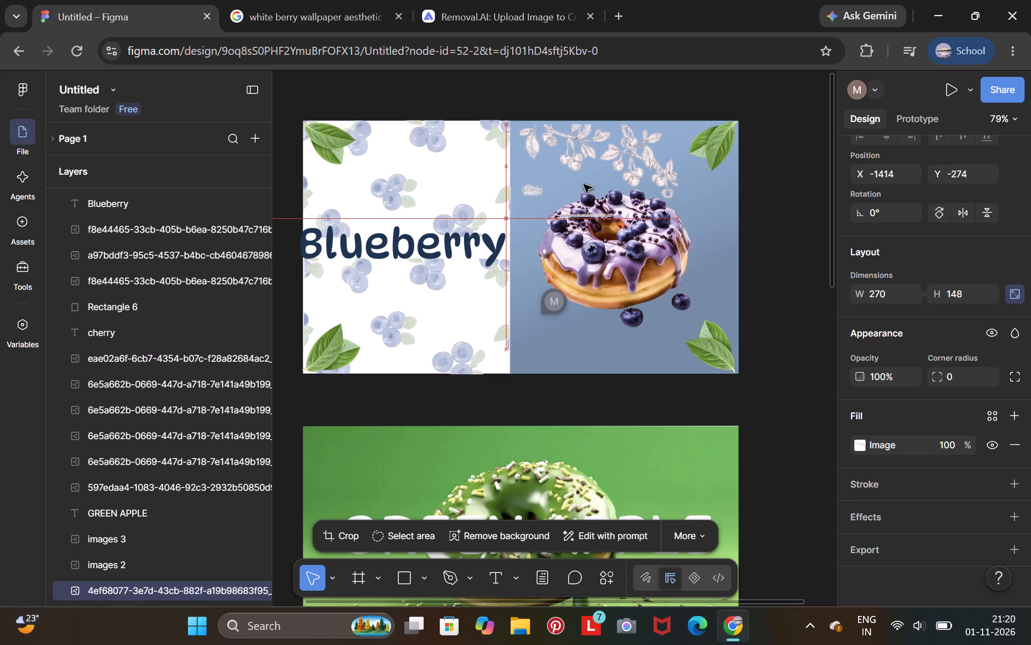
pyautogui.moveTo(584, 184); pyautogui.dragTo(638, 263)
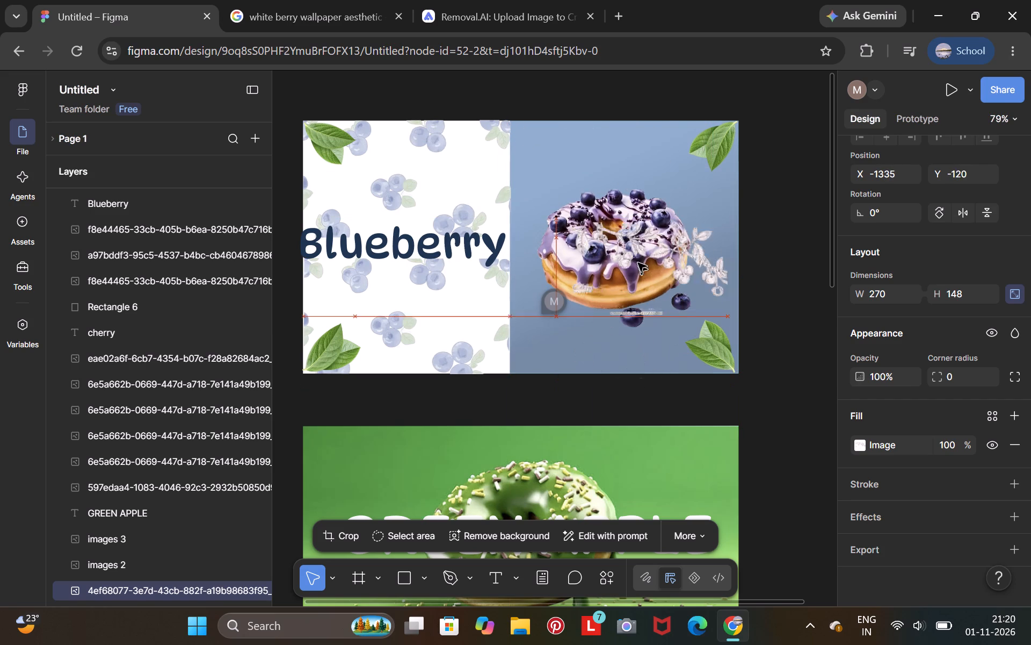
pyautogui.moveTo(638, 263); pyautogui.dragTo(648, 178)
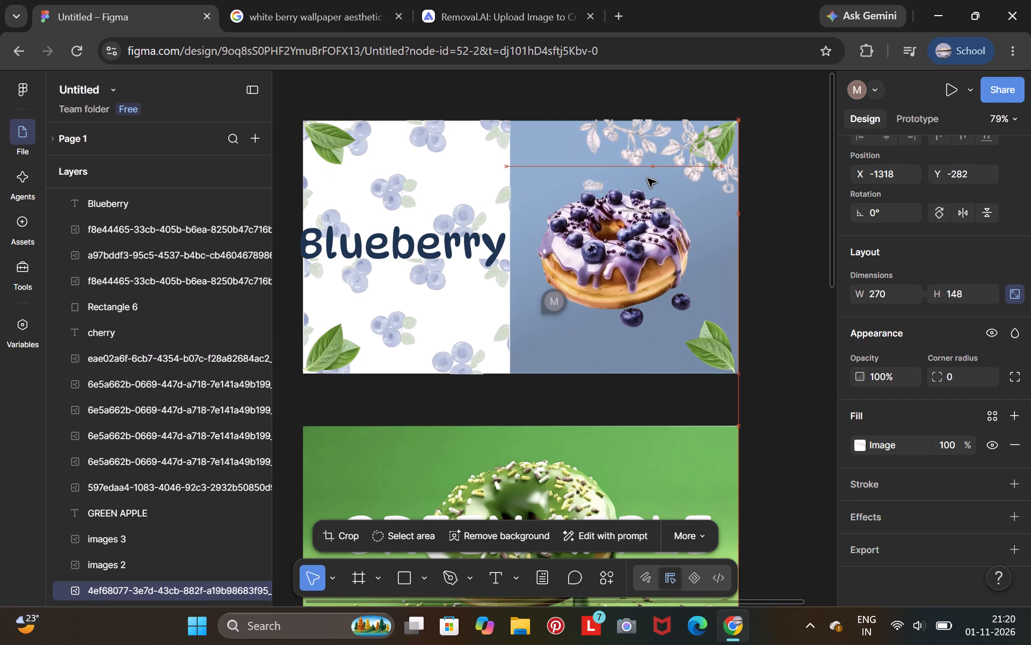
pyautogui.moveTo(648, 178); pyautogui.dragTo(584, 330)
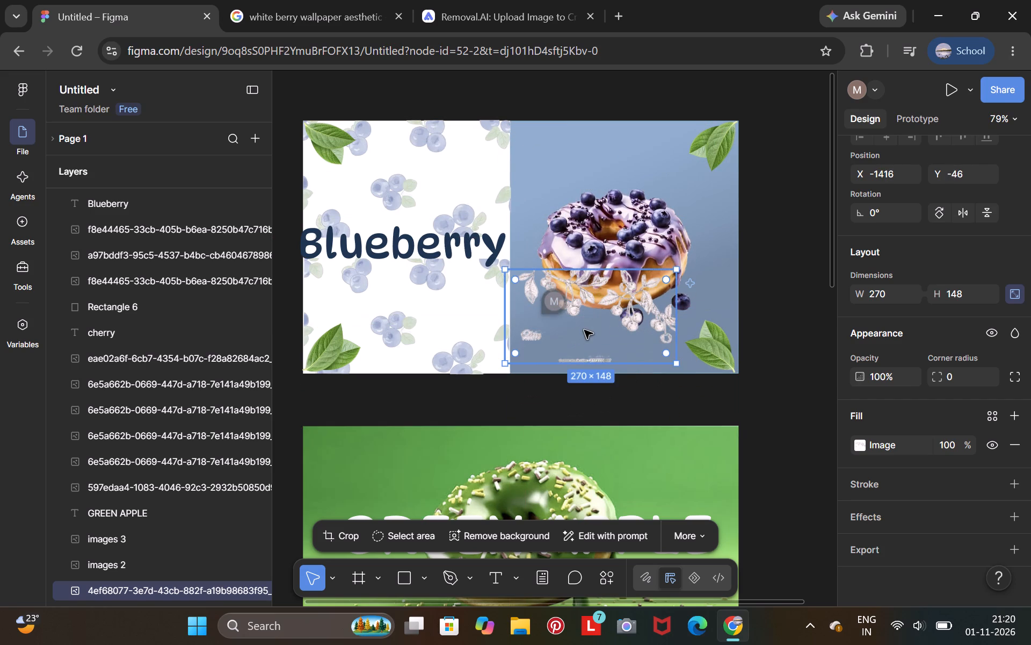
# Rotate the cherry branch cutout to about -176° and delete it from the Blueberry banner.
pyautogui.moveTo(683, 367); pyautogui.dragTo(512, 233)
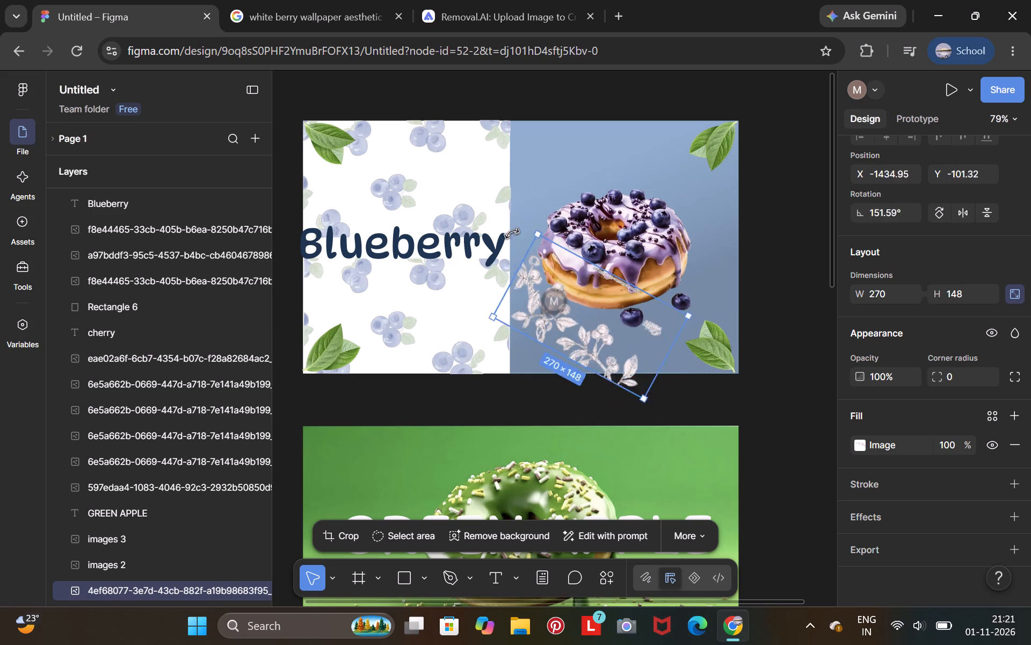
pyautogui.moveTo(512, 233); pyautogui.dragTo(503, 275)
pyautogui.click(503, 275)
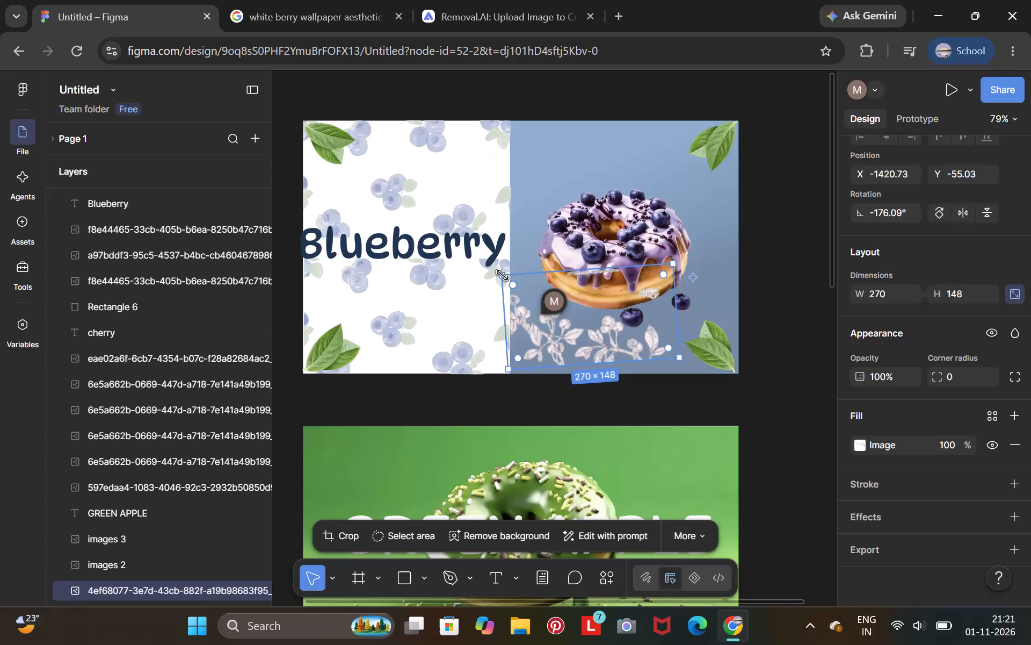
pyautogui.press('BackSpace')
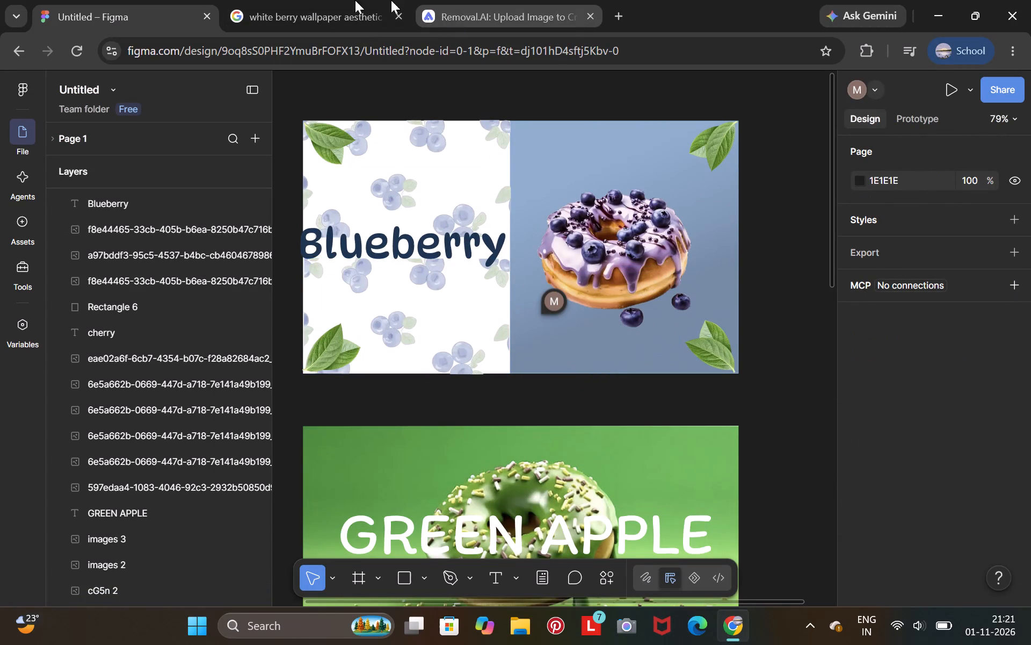
# Browse the "white berry wallpaper aesthetic" search, including its image results, for a suitable berry pattern or background.
pyautogui.click(290, 0)
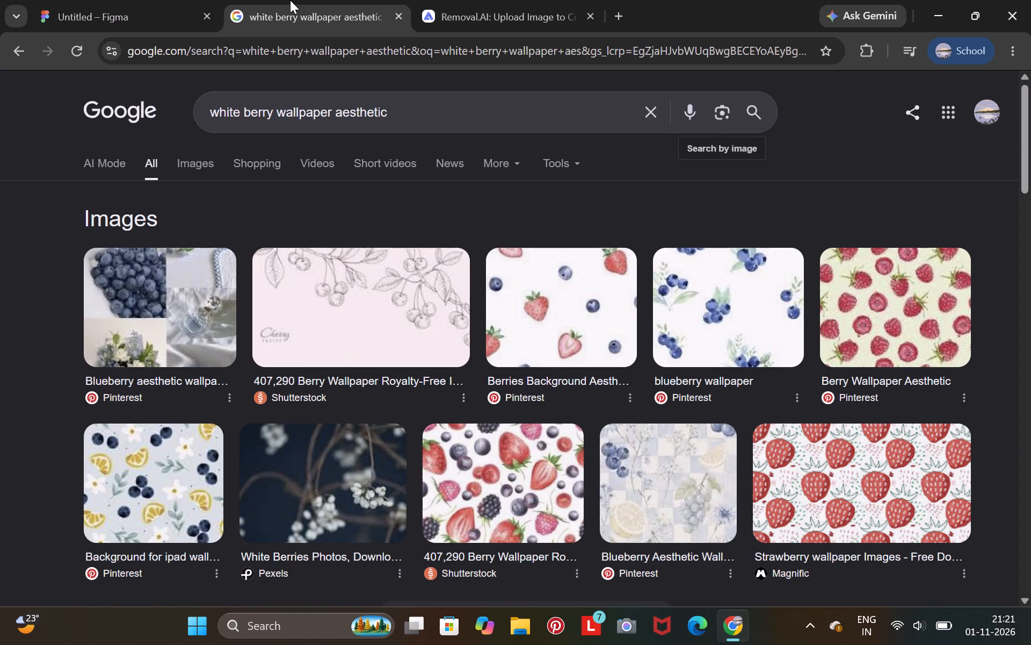
pyautogui.scroll(-6, 439, 475)
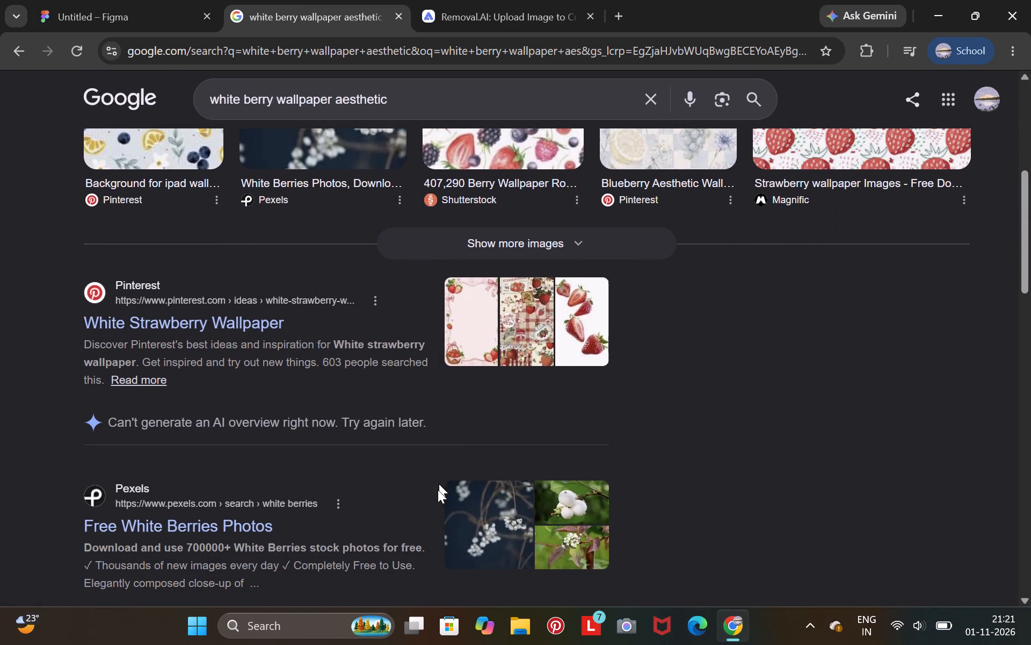
pyautogui.hscroll(1, 475, 378)
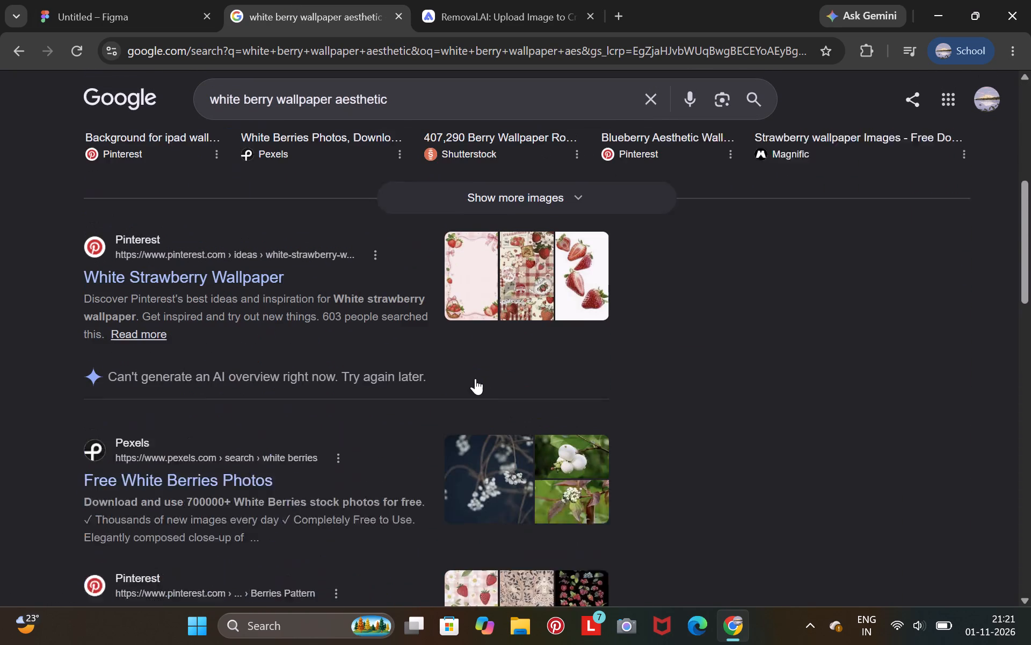
pyautogui.hscroll(1, 475, 378)
pyautogui.scroll(18, 475, 378)
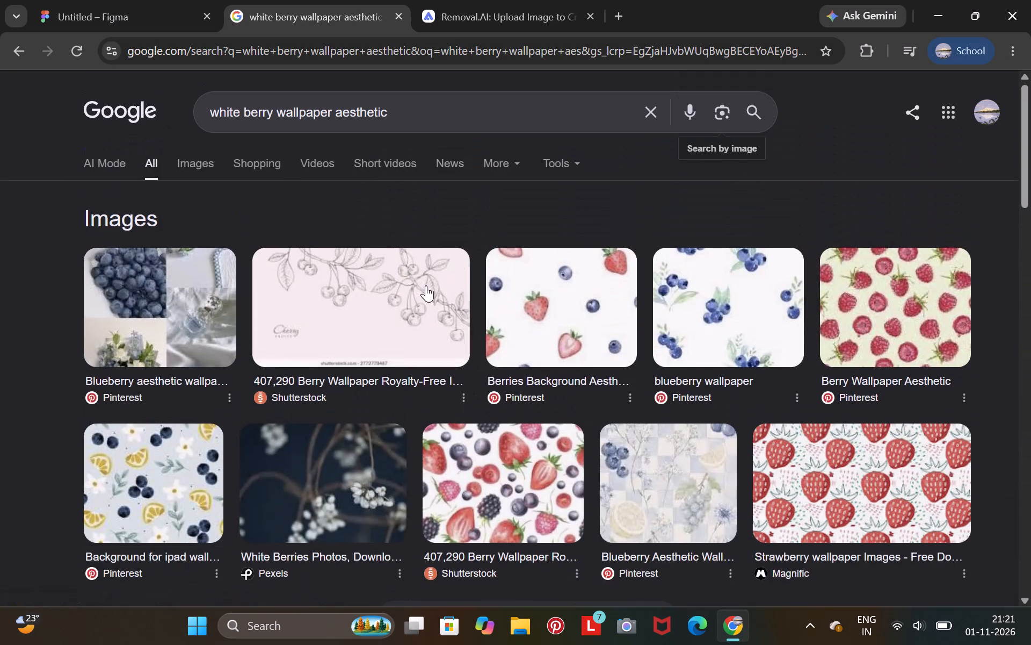
pyautogui.click(210, 161)
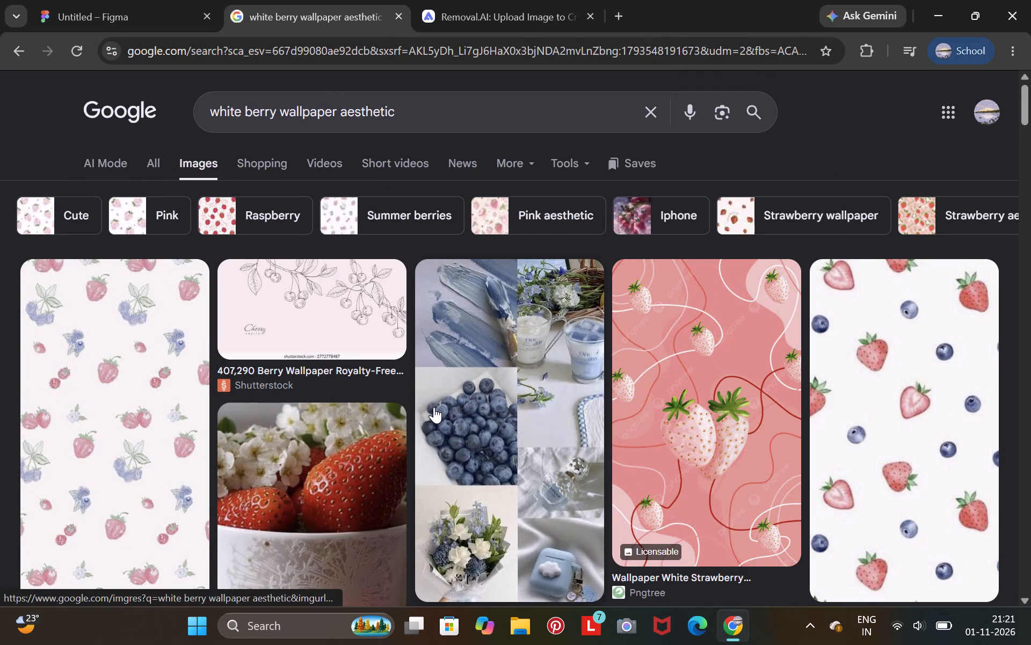
pyautogui.scroll(-5, 434, 407)
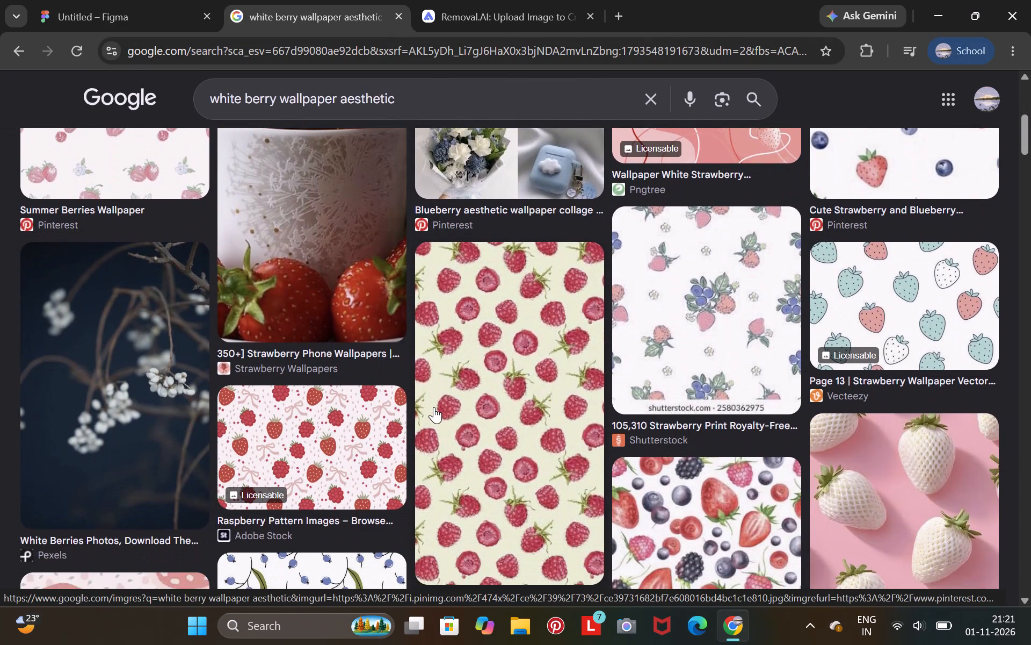
pyautogui.scroll(-3, 434, 407)
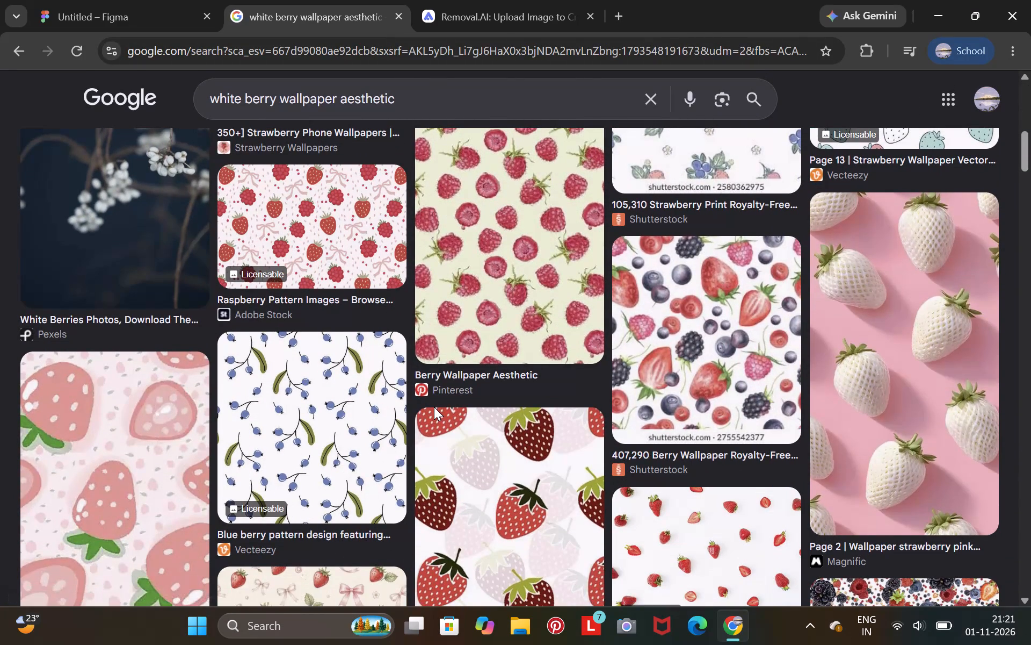
pyautogui.scroll(-2, 434, 407)
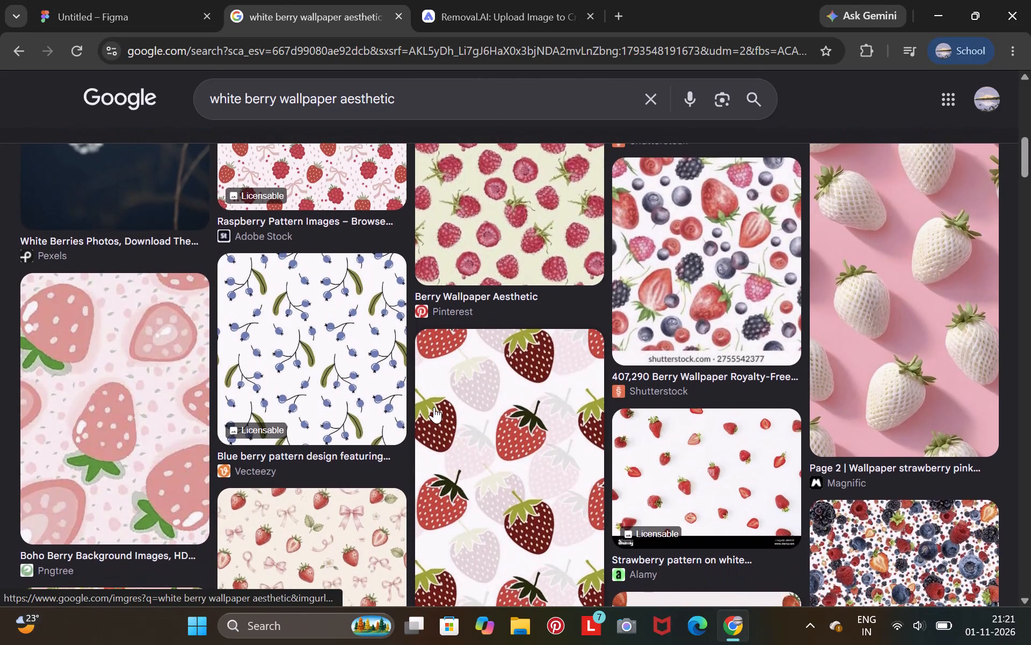
pyautogui.scroll(-3, 434, 407)
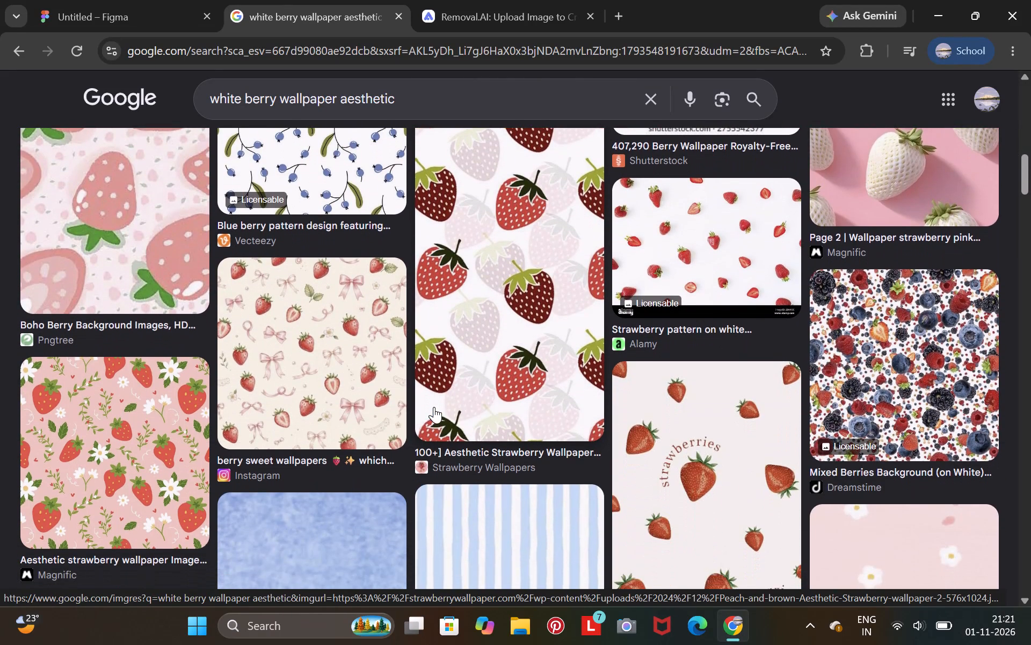
pyautogui.scroll(-4, 434, 407)
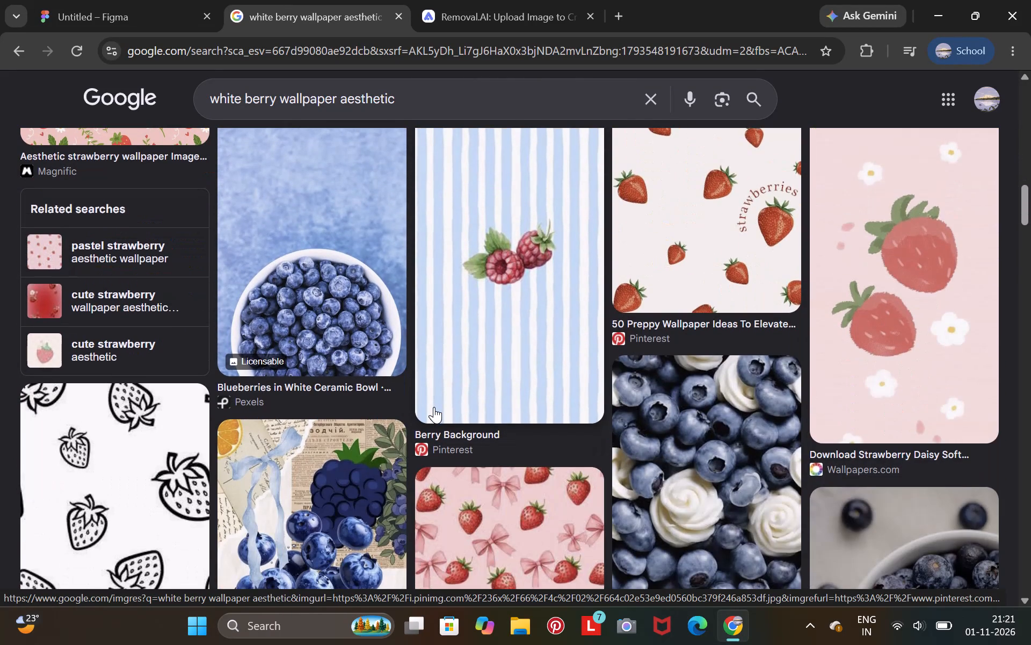
pyautogui.scroll(-3, 434, 407)
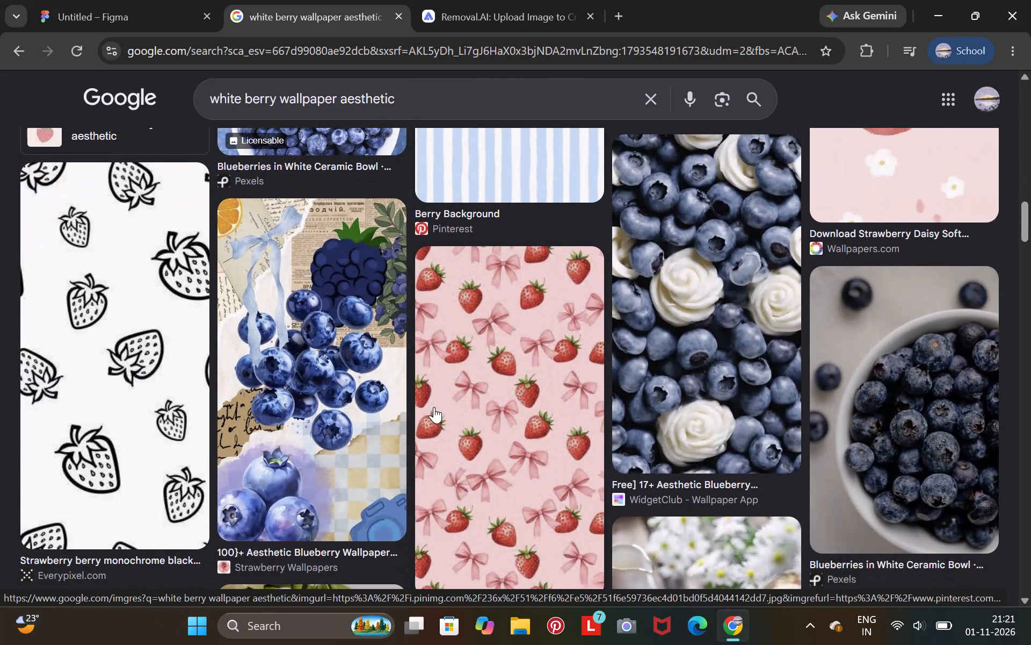
pyautogui.scroll(-1, 434, 407)
# Replace the image search query with one for white background wallpaper and run the search.
pyautogui.click(651, 97)
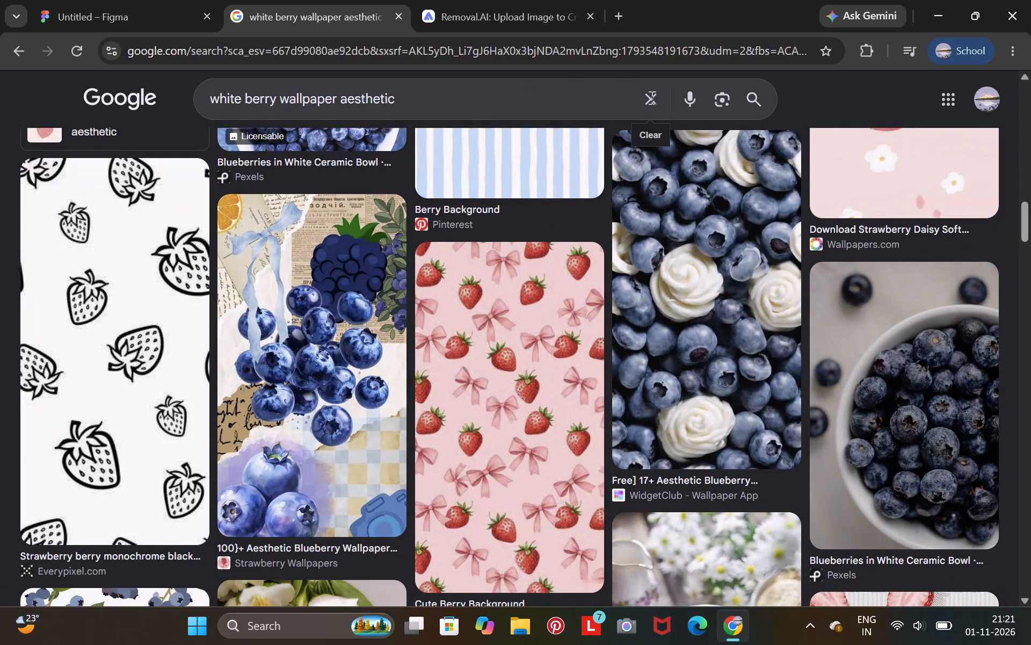
pyautogui.write('whiy')
pyautogui.press('BackSpace')
pyautogui.write('te')
pyautogui.press('space')
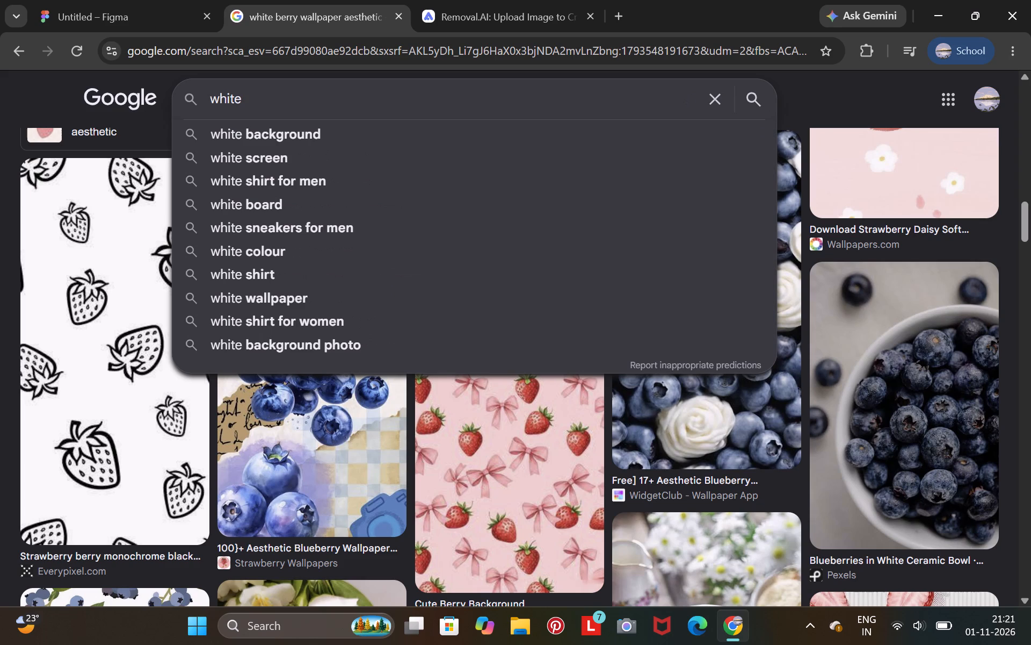
pyautogui.write('back')
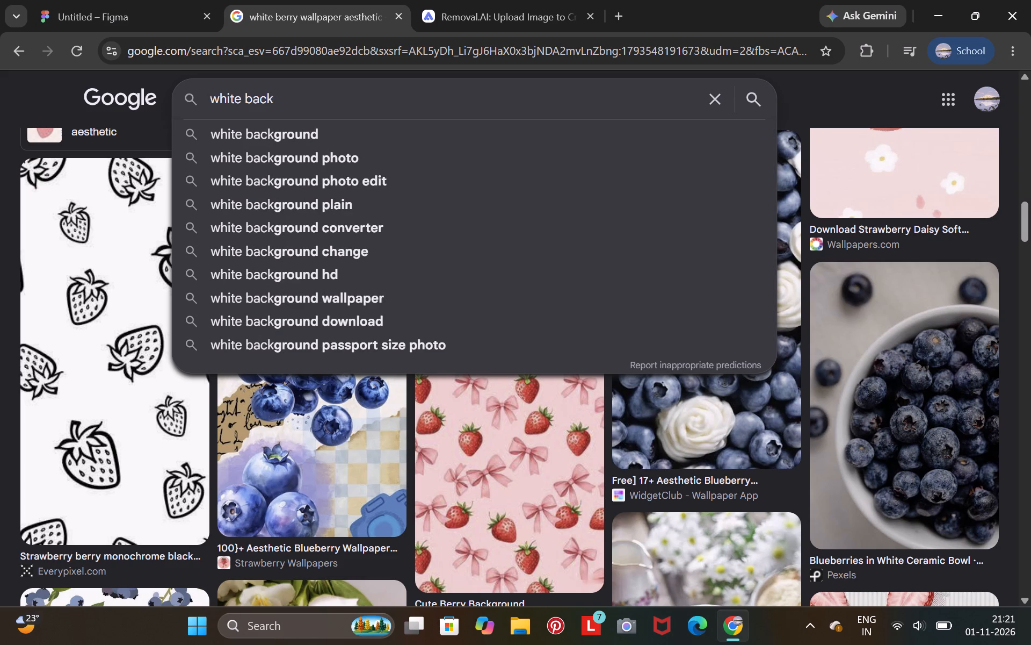
pyautogui.write('groung')
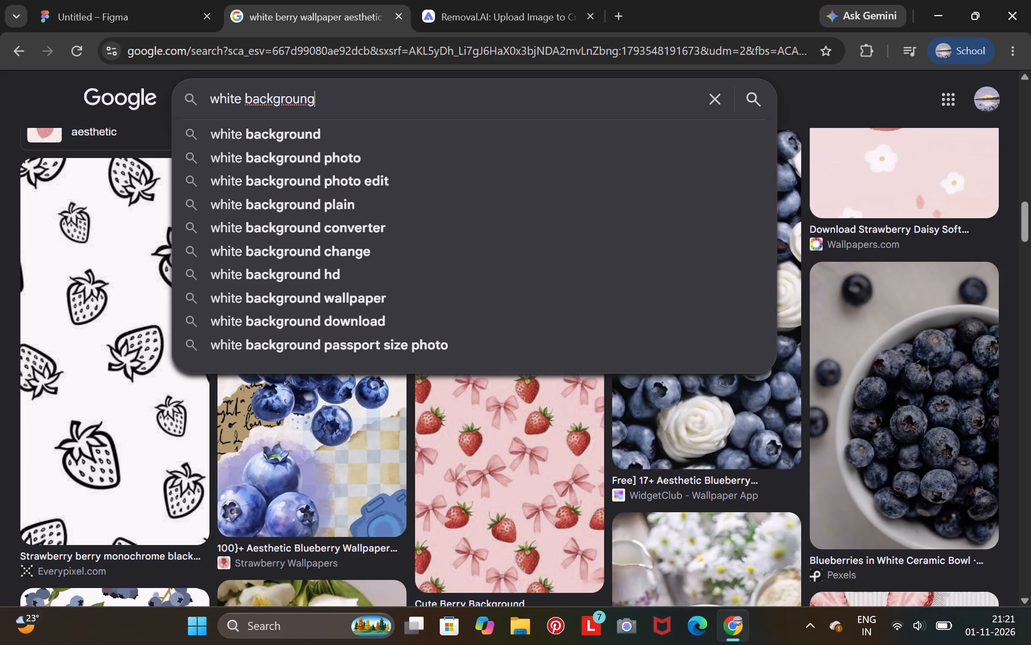
pyautogui.press('space')
pyautogui.write('wallpaer')
pyautogui.press('space')
pyautogui.press('Return')
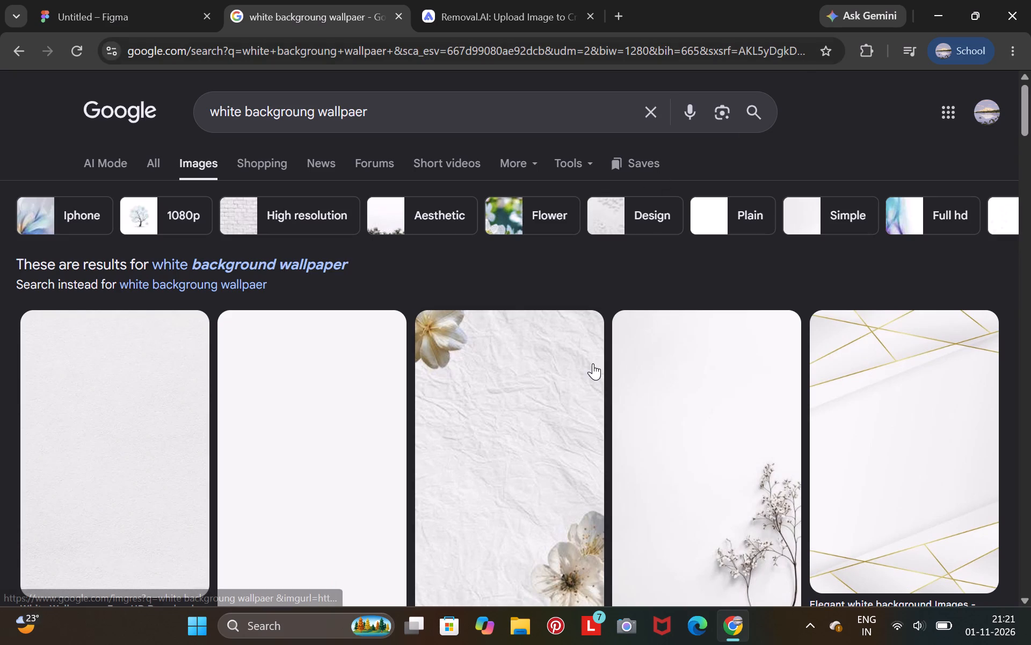
# Skim the white background wallpaper results and rerun the image search with "food" added to the query.
pyautogui.scroll(-9, 593, 363)
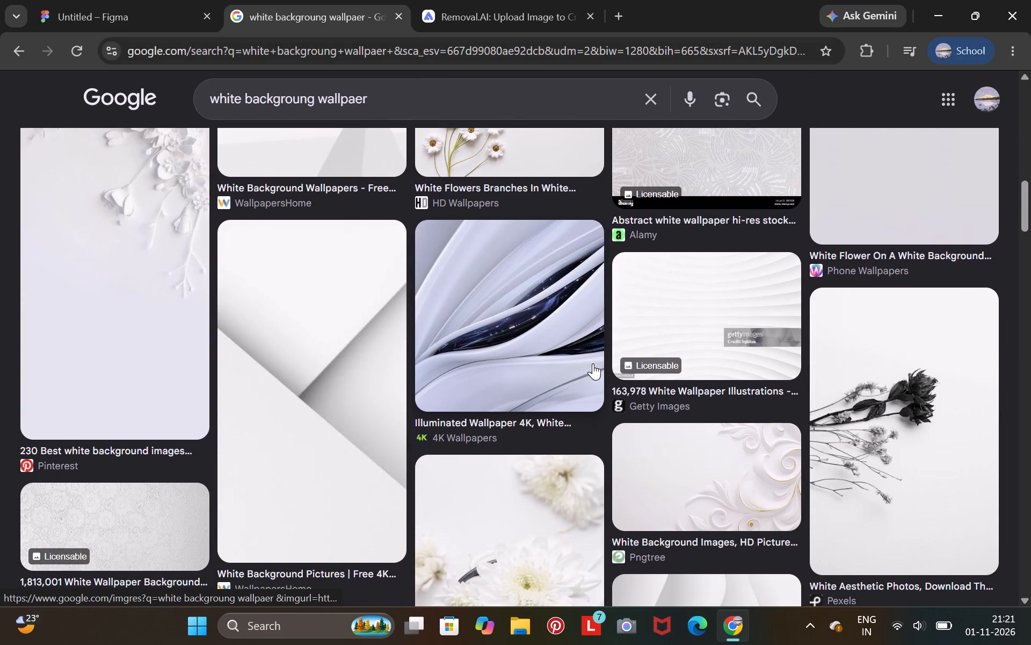
pyautogui.click(558, 98)
pyautogui.press('space')
pyautogui.write('food')
pyautogui.press('Return')
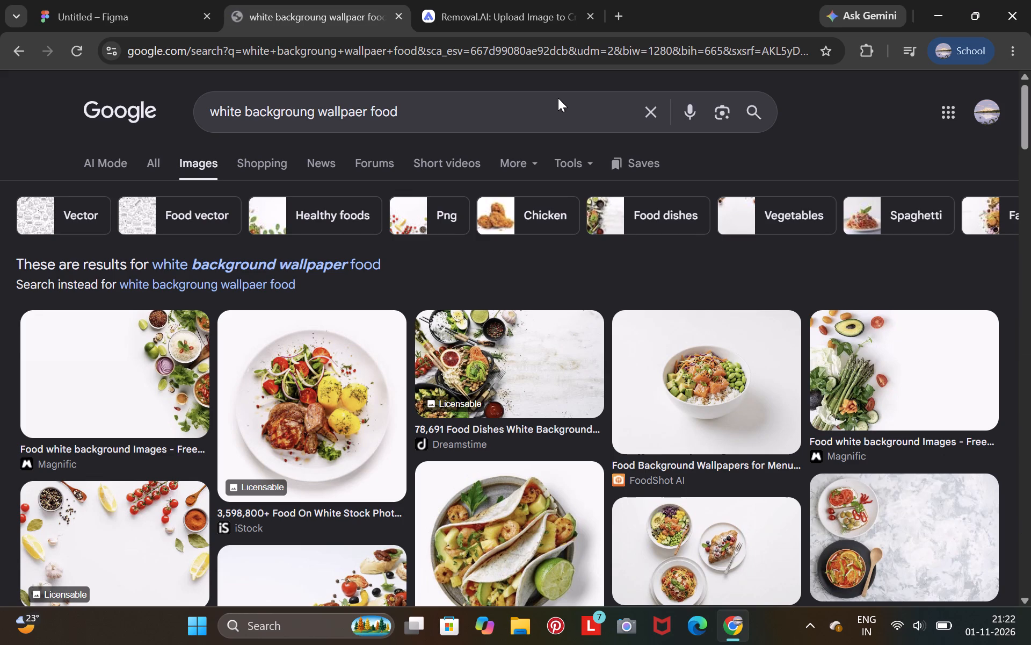
# Replace "food" with "snack" in the image search query, run it and skim the results for a background.
pyautogui.click(558, 98)
pyautogui.click(551, 124)
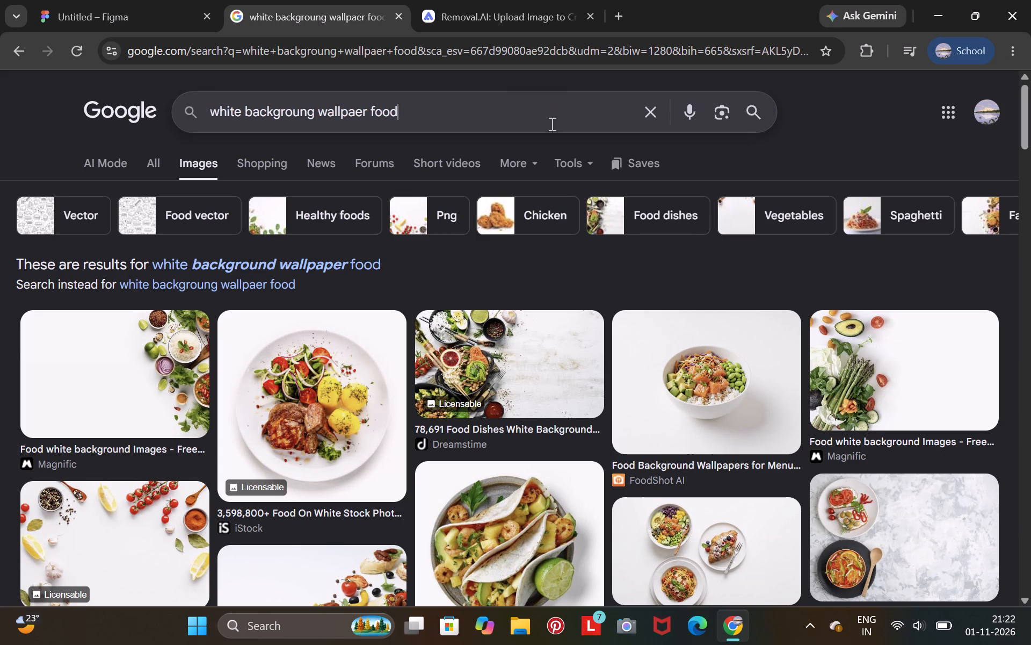
pyautogui.press('BackSpace')
pyautogui.press('BackSpace')
pyautogui.press('BackSpace')
pyautogui.press('BackSpace')
pyautogui.write('snack')
pyautogui.press('Return')
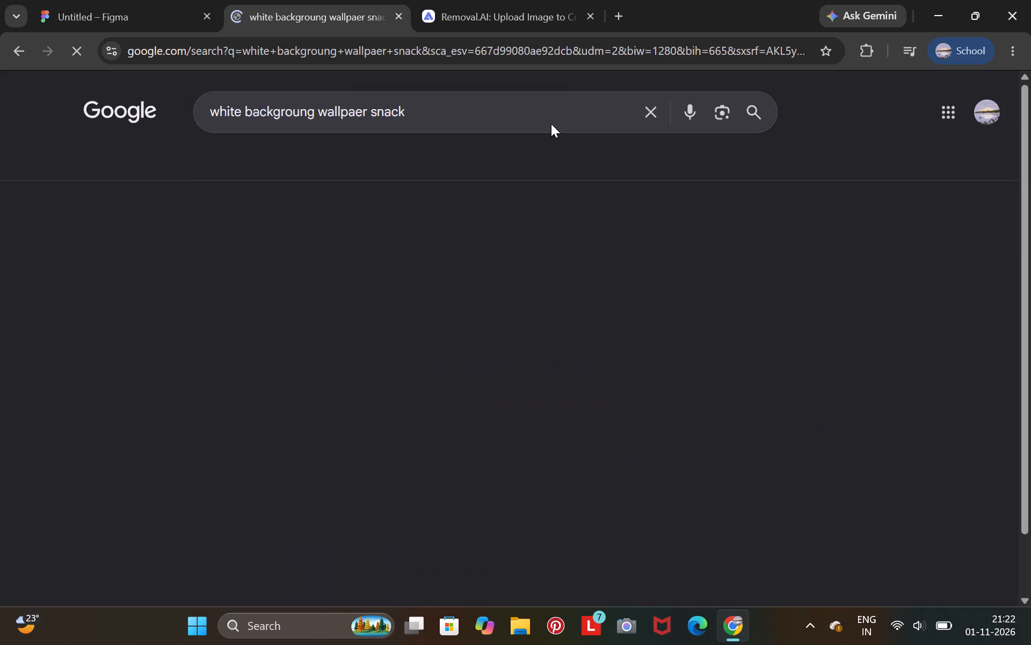
pyautogui.scroll(-9, 435, 458)
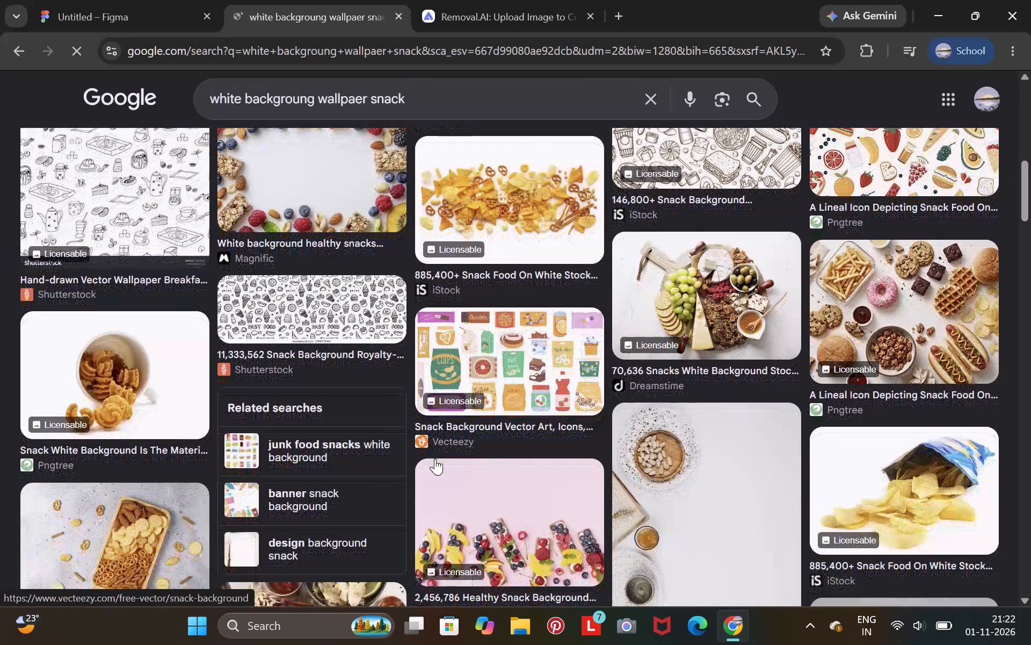
pyautogui.scroll(1, 435, 458)
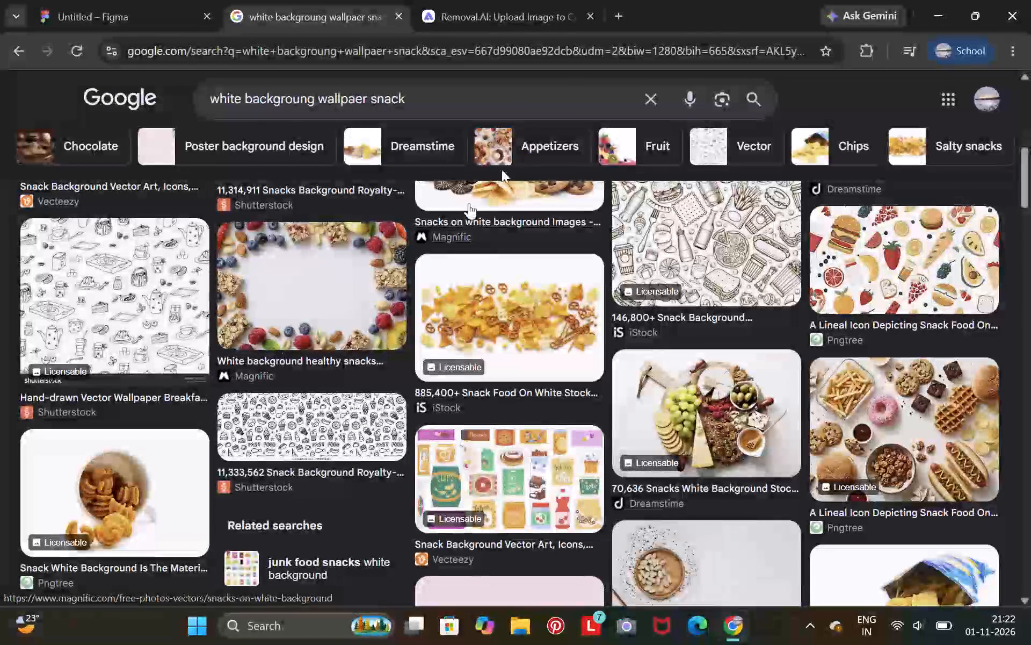
# Add "like donut" to the snack wallpaper query, run the search and browse the image results.
pyautogui.click(485, 91)
pyautogui.press('space')
pyautogui.write('like donh')
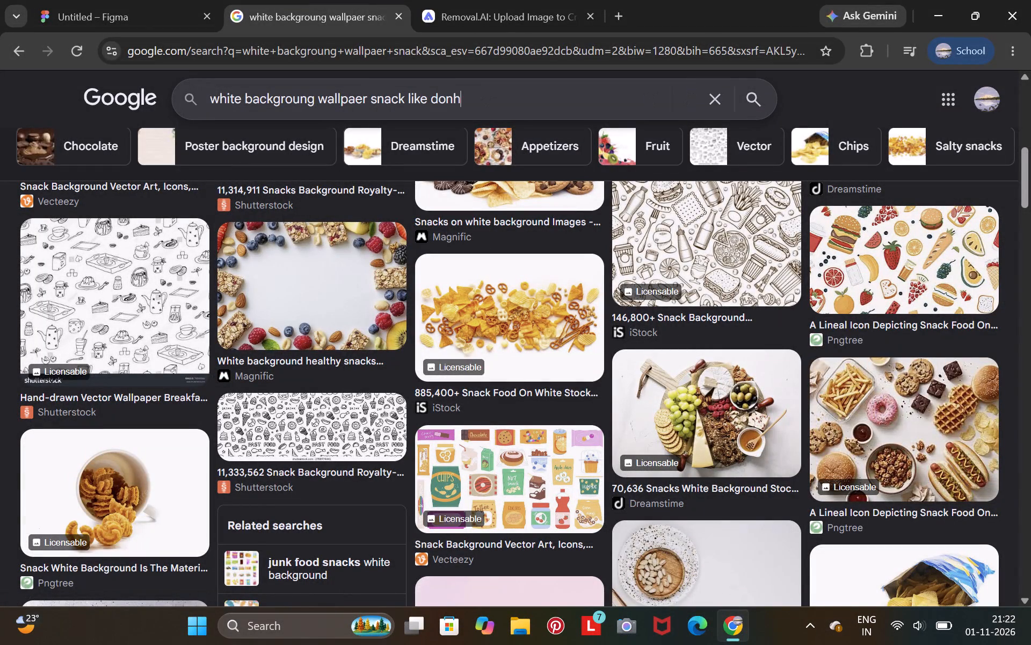
pyautogui.press('BackSpace')
pyautogui.write('ue')
pyautogui.press('BackSpace')
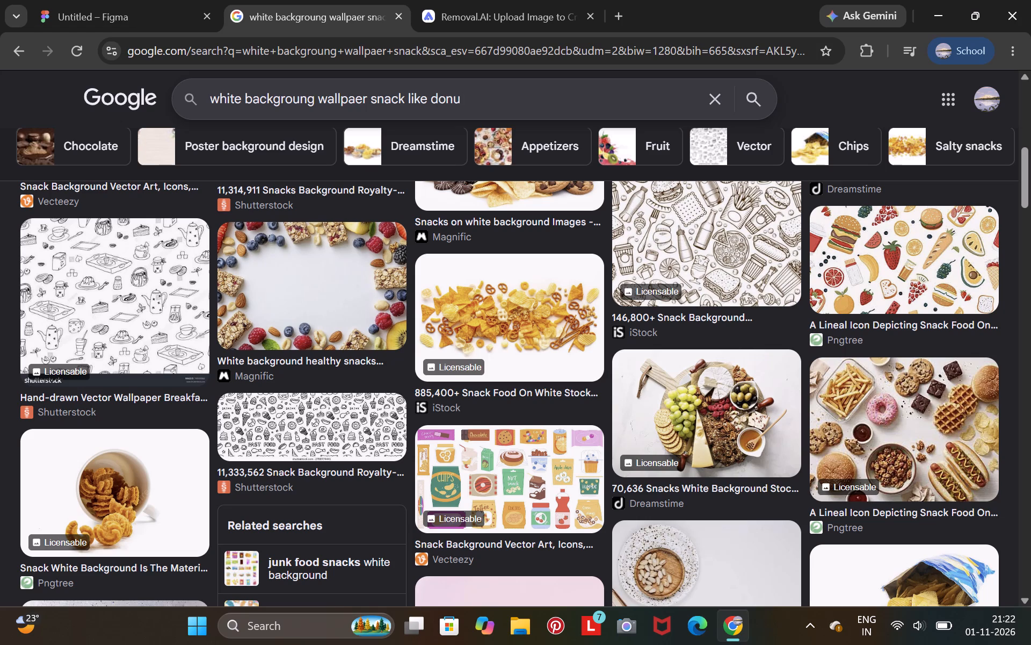
pyautogui.press('t')
pyautogui.press('Return')
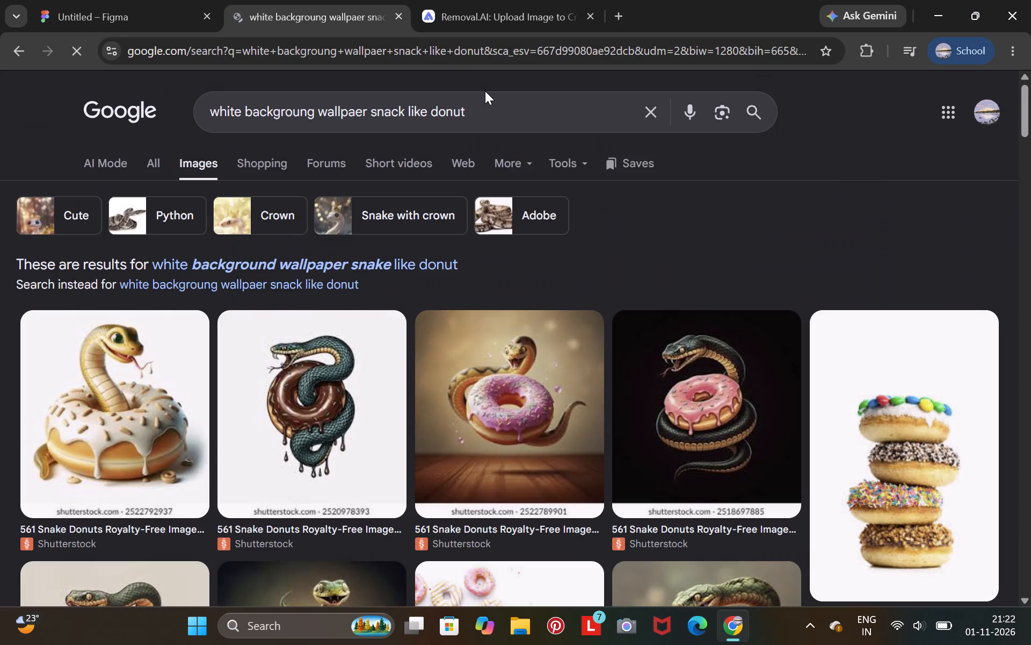
pyautogui.scroll(-8, 503, 556)
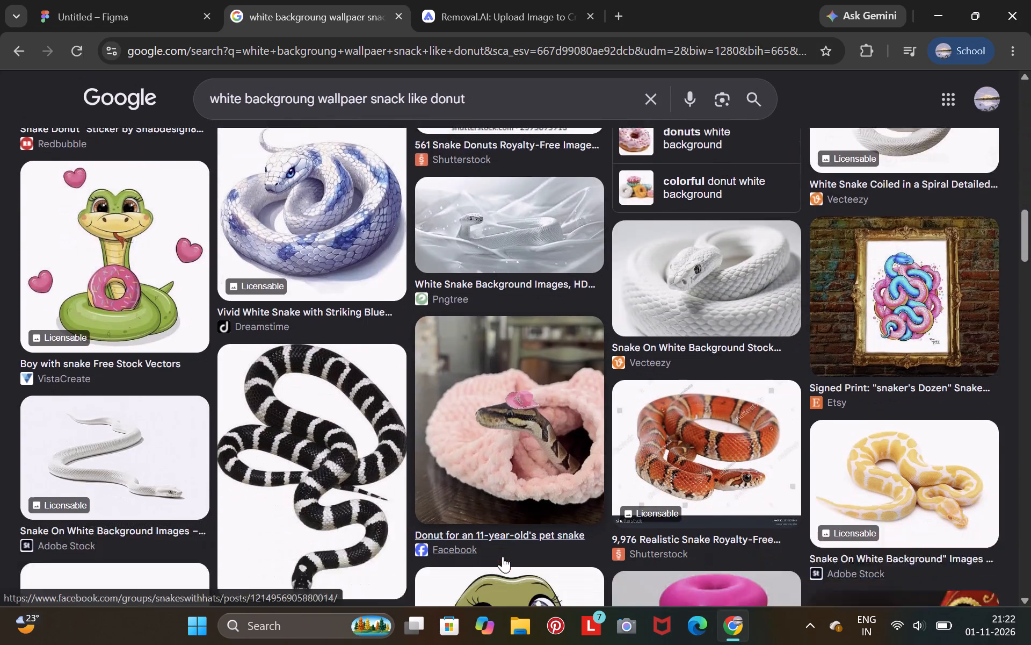
pyautogui.scroll(7, 503, 556)
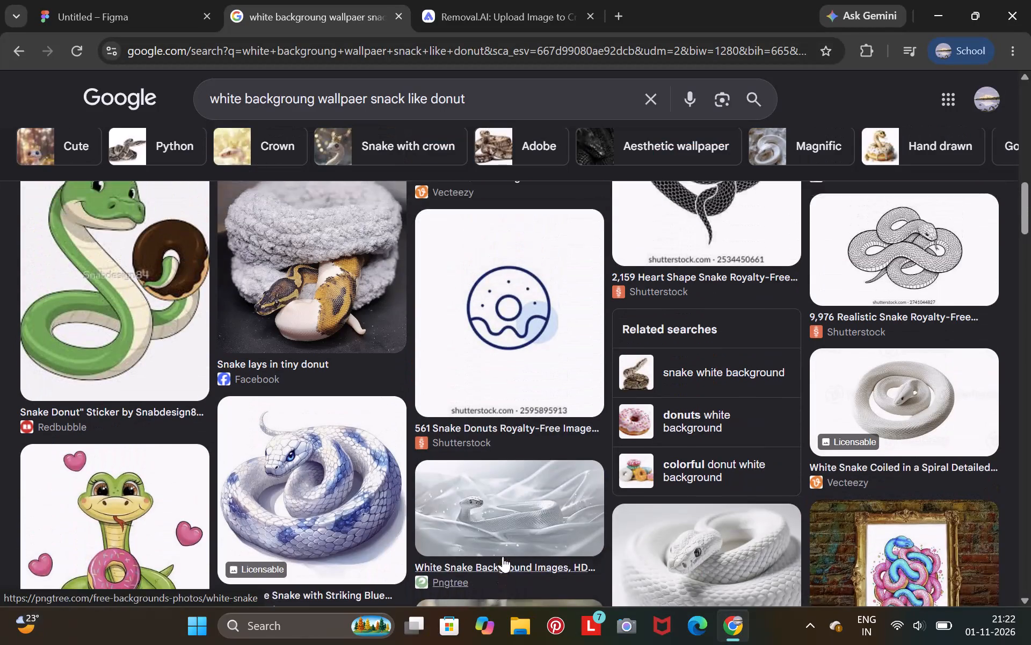
pyautogui.scroll(6, 503, 556)
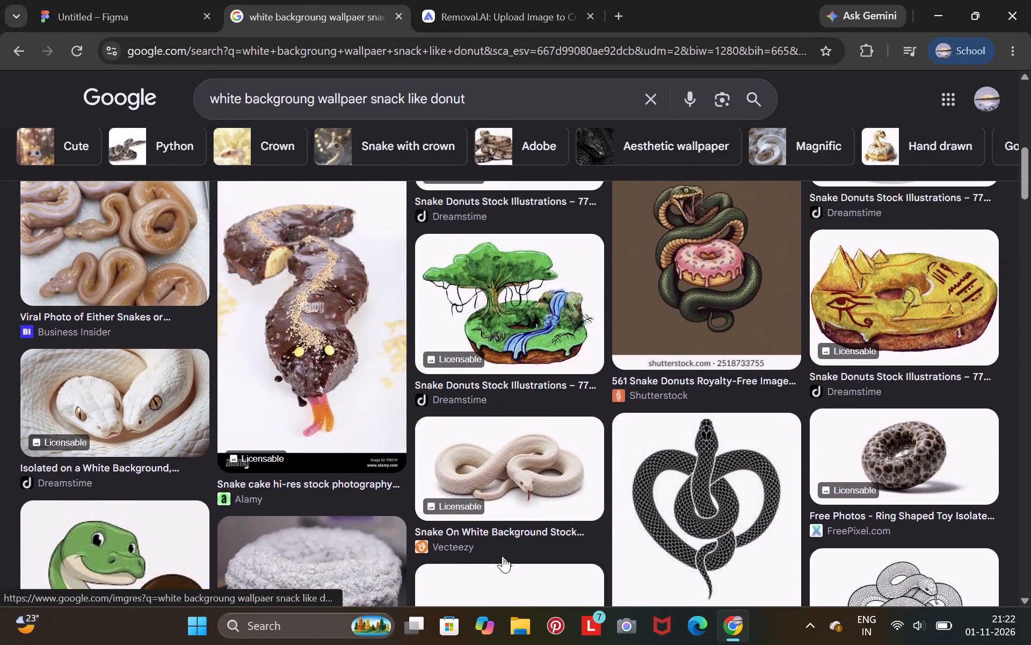
pyautogui.scroll(2, 503, 556)
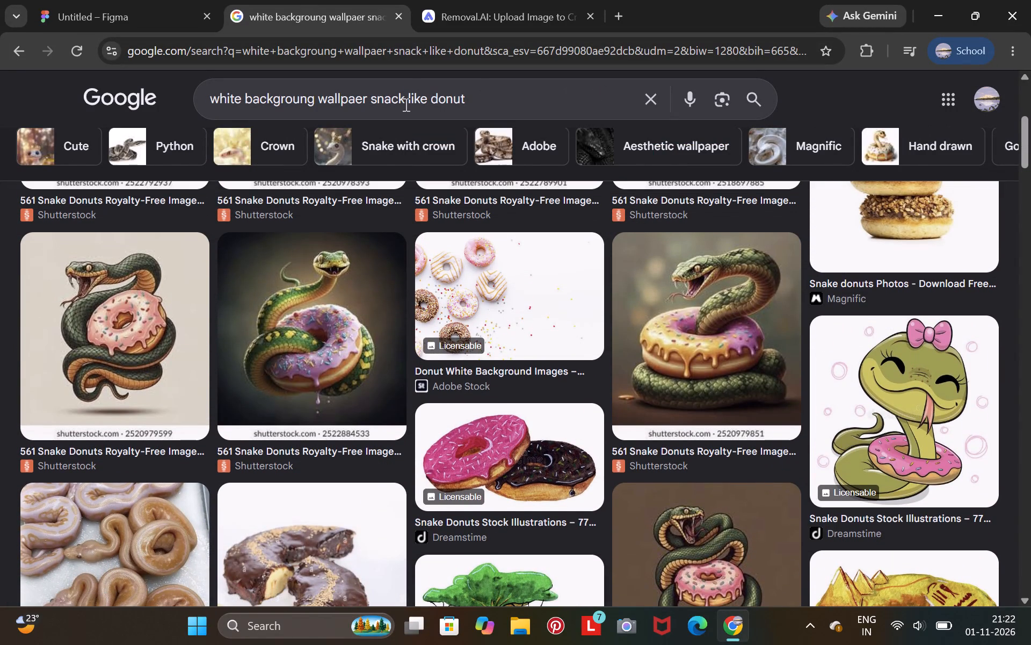
# Remove "like donut" from the query and rerun the image search for white background snack wallpaper.
pyautogui.click(480, 93)
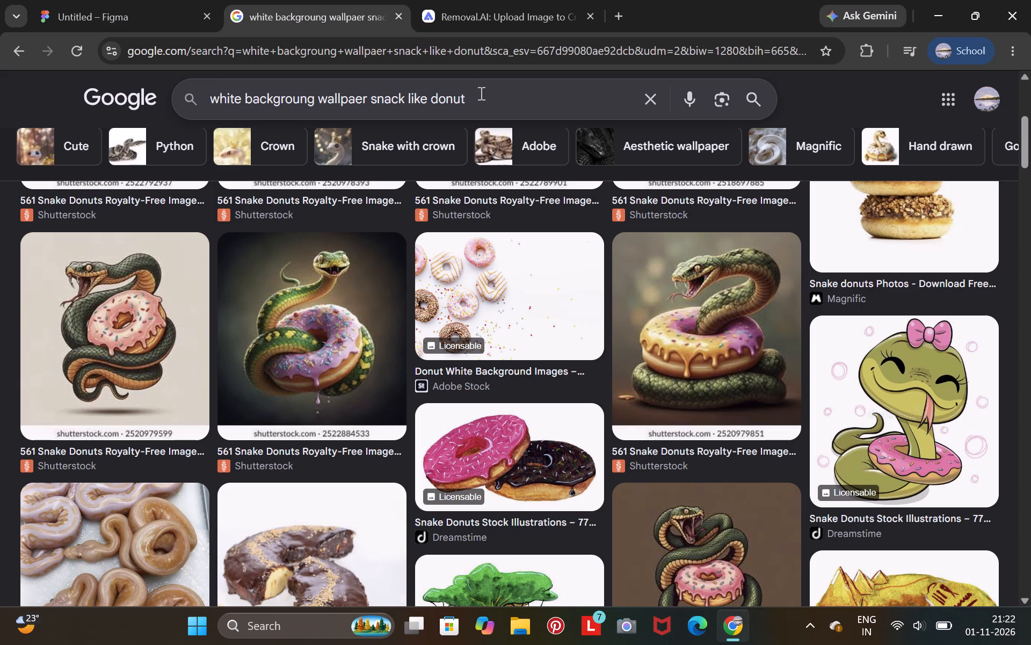
pyautogui.press('BackSpace')
pyautogui.press('BackSpace')
pyautogui.press('BackSpace')
pyautogui.press('BackSpace')
pyautogui.press('BackSpace')
pyautogui.press('BackSpace')
pyautogui.press('BackSpace')
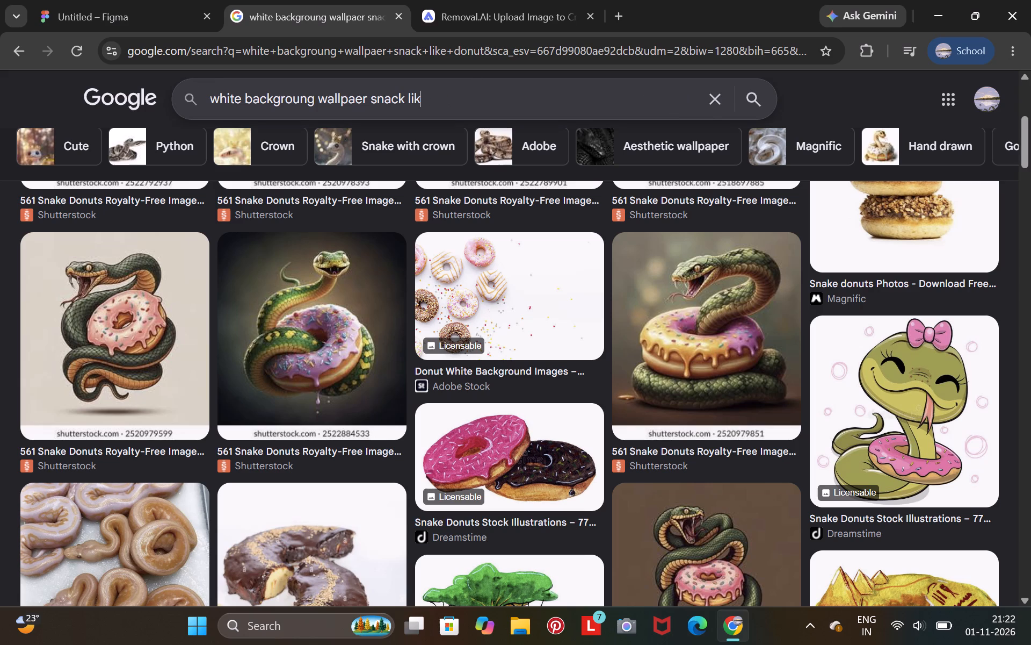
pyautogui.press('BackSpace')
pyautogui.press('BackSpace')
pyautogui.press('BackSpace')
pyautogui.press('Return')
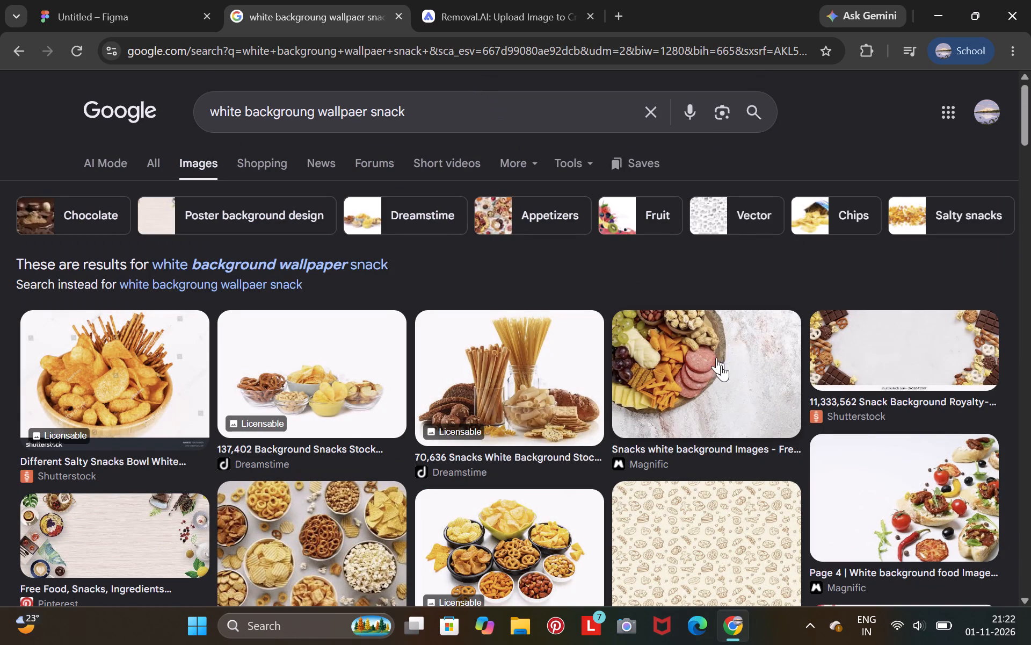
pyautogui.click(709, 524)
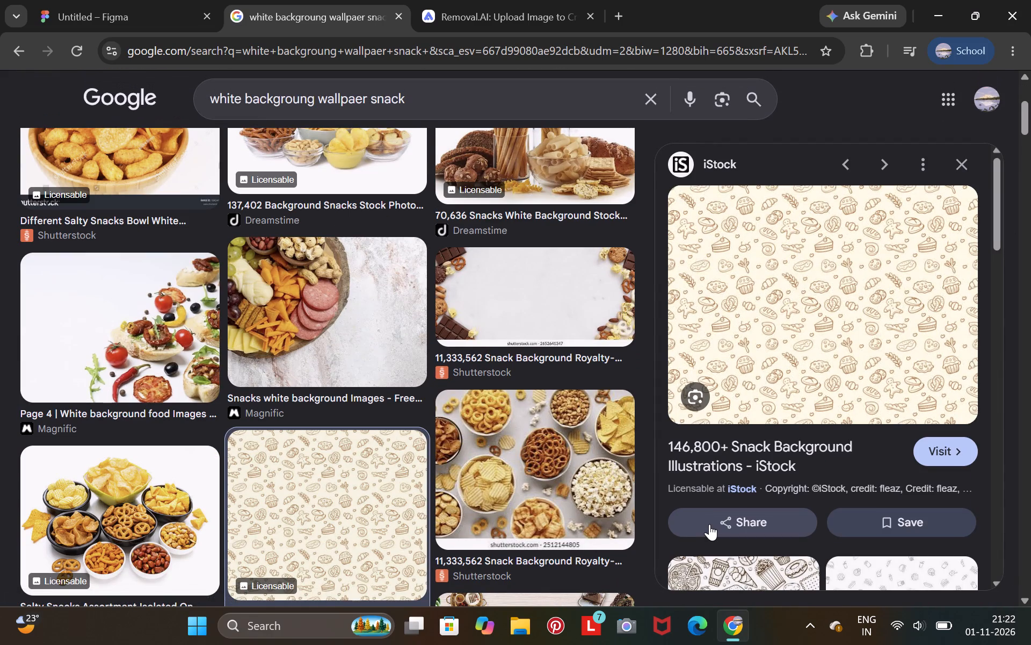
pyautogui.moveTo(803, 301); pyautogui.dragTo(609, 116)
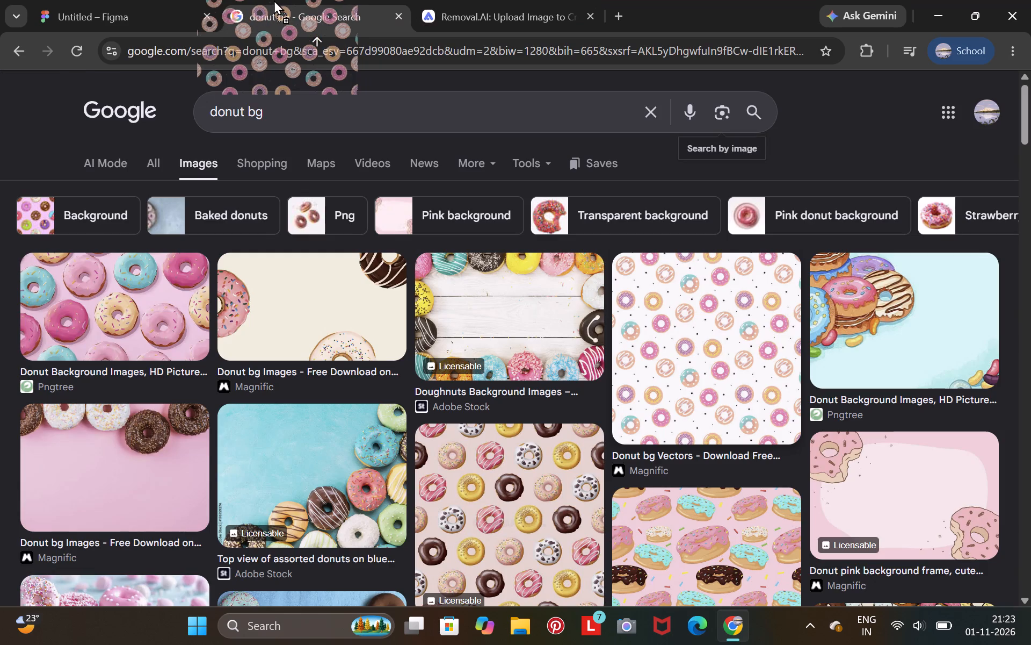
pyautogui.moveTo(274, 0); pyautogui.dragTo(253, 74)
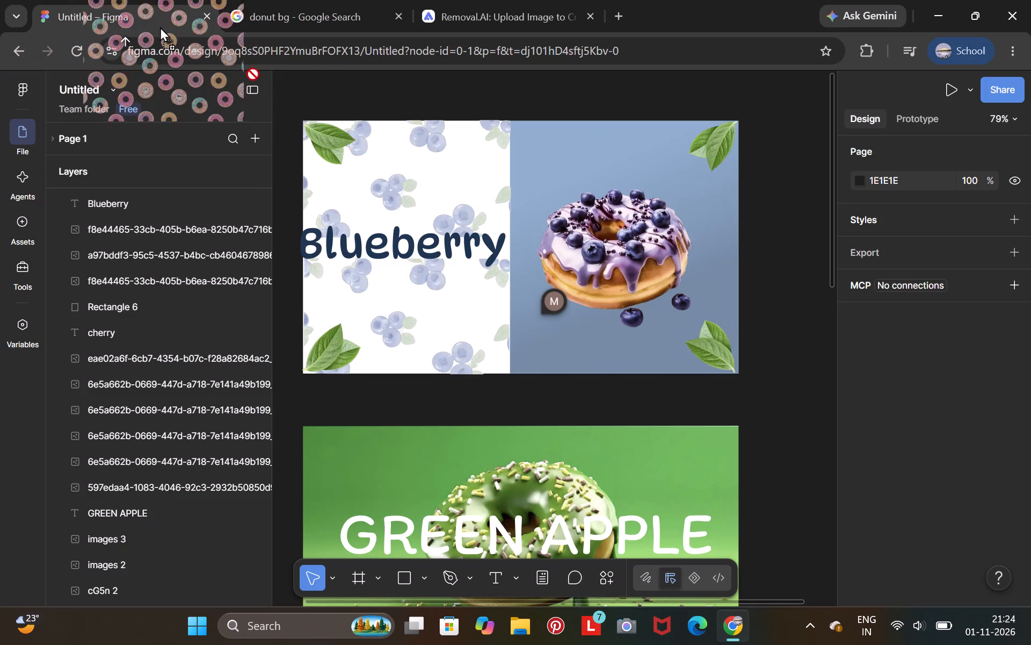
pyautogui.moveTo(253, 74); pyautogui.dragTo(614, 395)
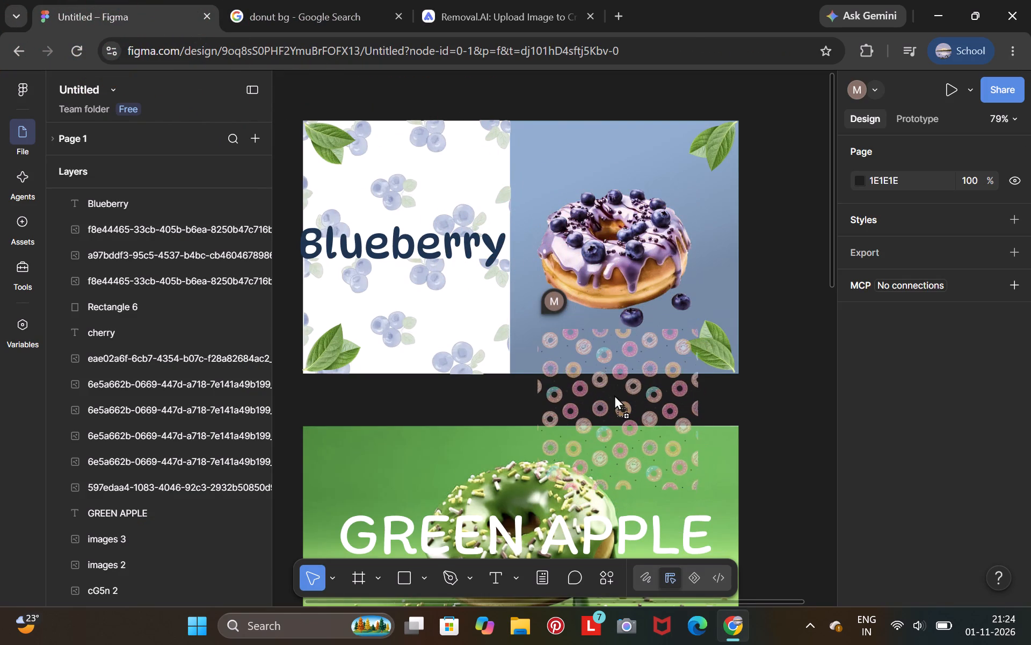
pyautogui.moveTo(614, 395); pyautogui.dragTo(585, 194)
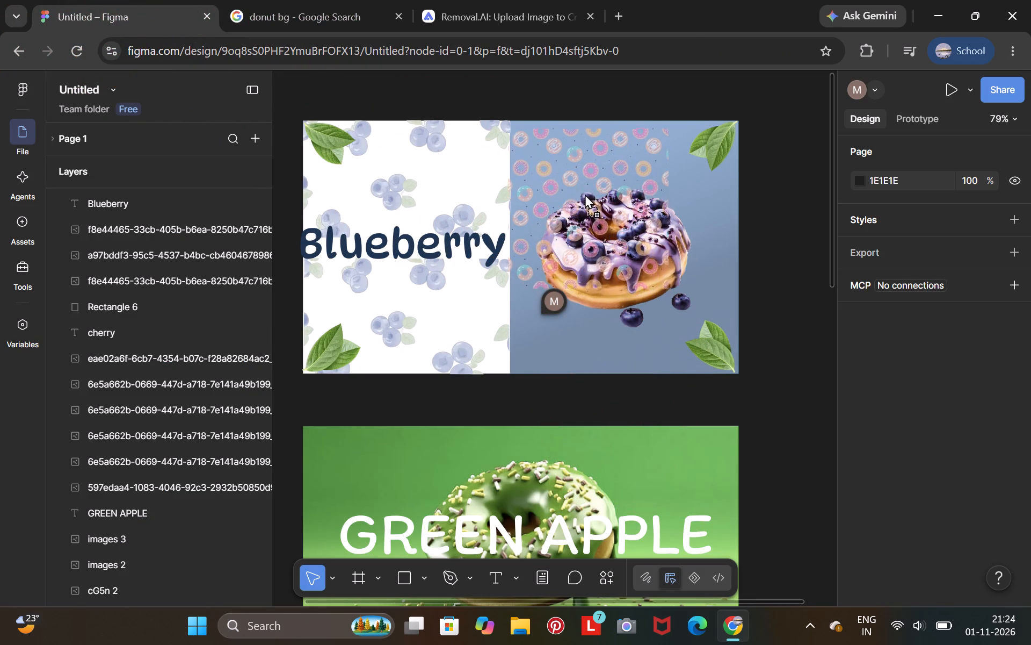
pyautogui.moveTo(585, 194); pyautogui.dragTo(585, 189)
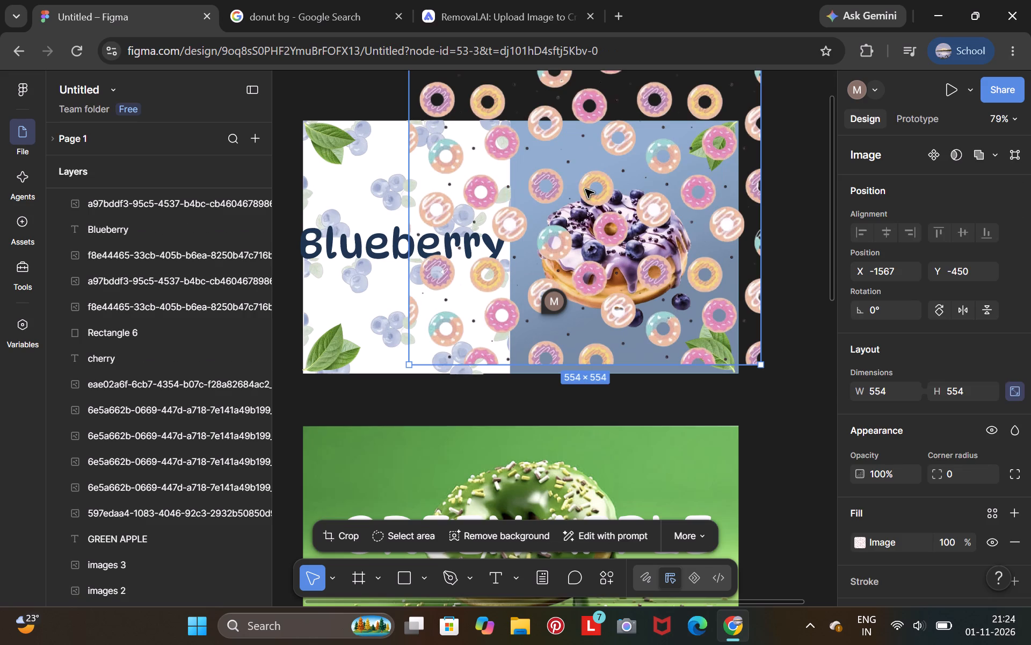
pyautogui.moveTo(585, 189); pyautogui.dragTo(459, 498)
# Copy the blueberry donut image and delete it from the blue half of the Blueberry banner.
pyautogui.click(619, 250)
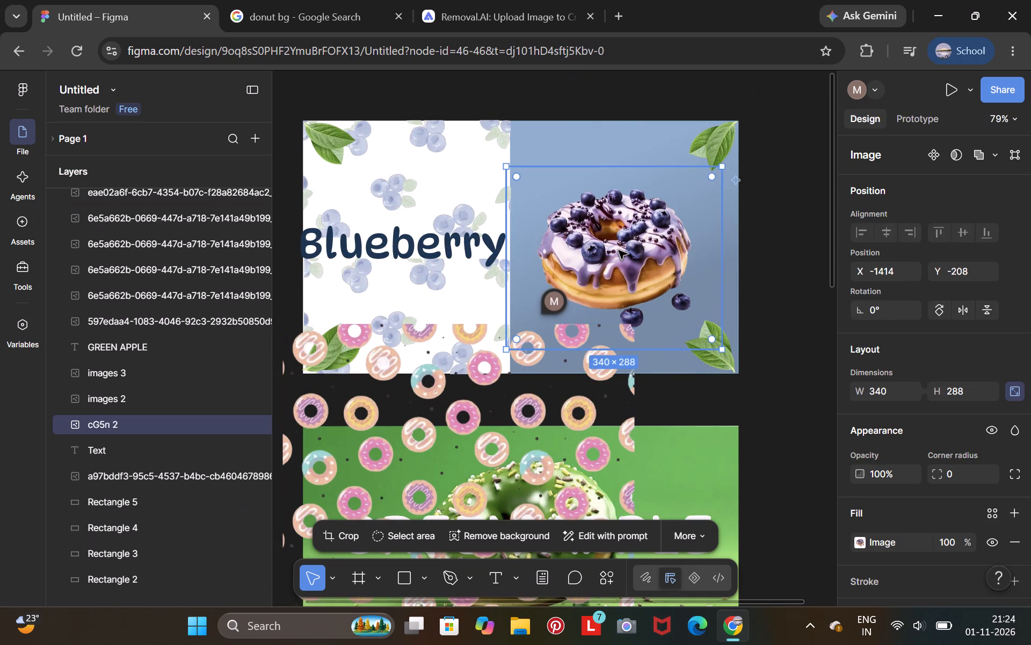
pyautogui.hotkey('ctrl', 'c')
pyautogui.click(662, 222)
pyautogui.press('BackSpace')
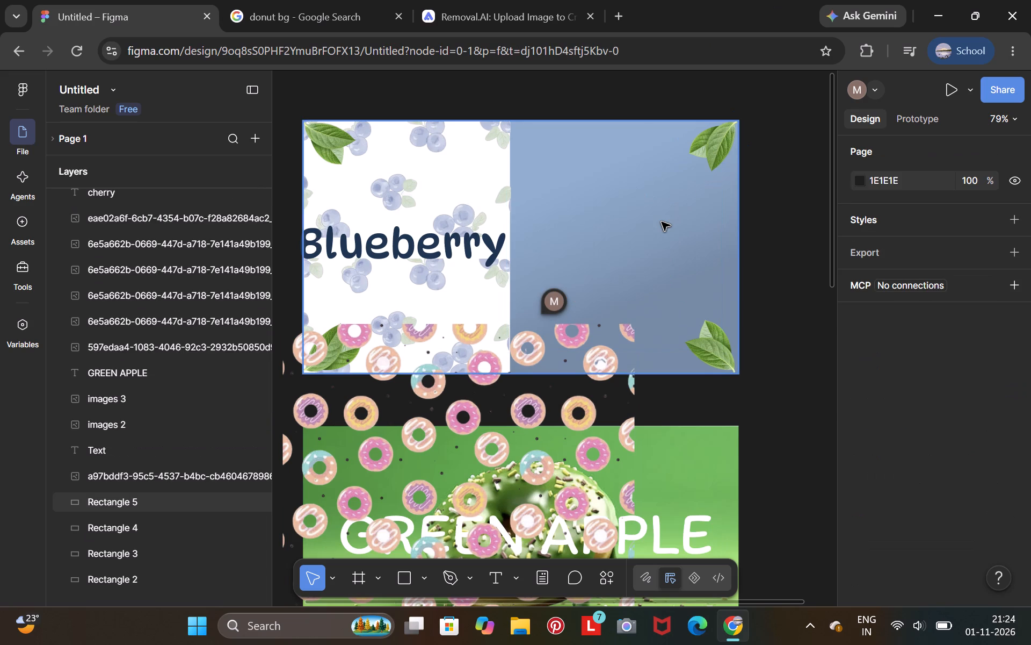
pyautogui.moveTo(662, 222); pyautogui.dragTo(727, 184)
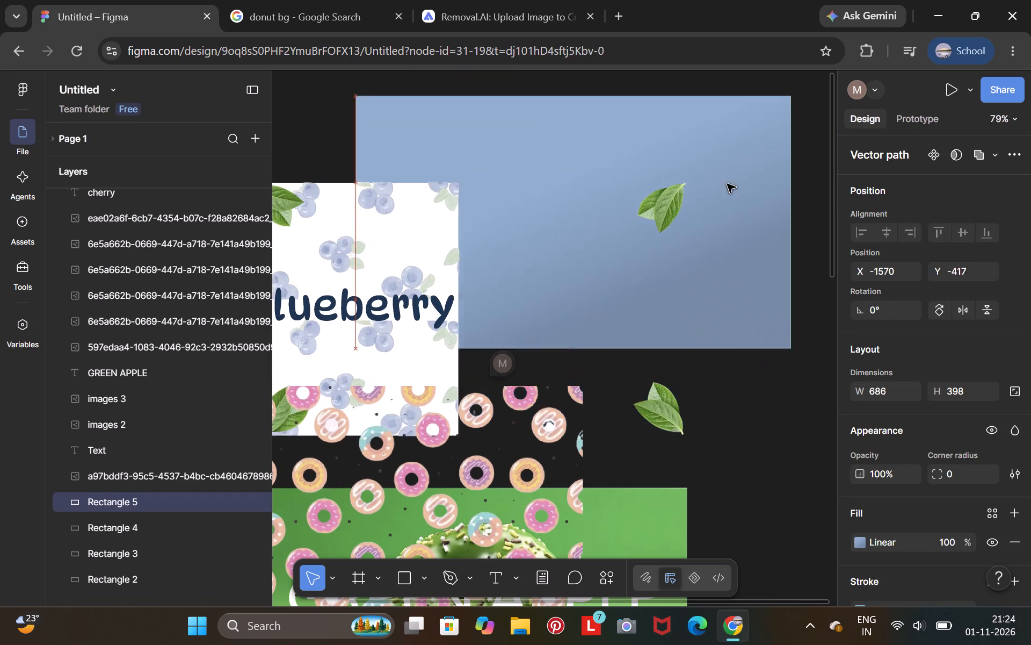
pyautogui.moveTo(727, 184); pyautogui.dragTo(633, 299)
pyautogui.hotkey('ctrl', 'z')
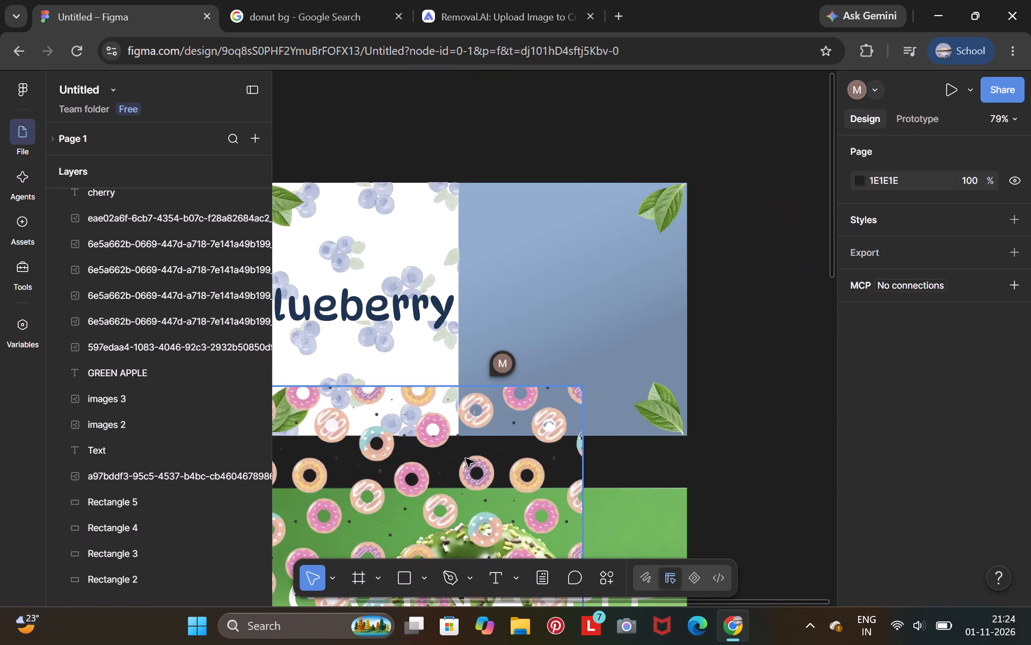
# Move the donut pattern onto the blue half of the Blueberry banner and scale it to about 310 × 310.
pyautogui.moveTo(466, 458); pyautogui.dragTo(604, 139)
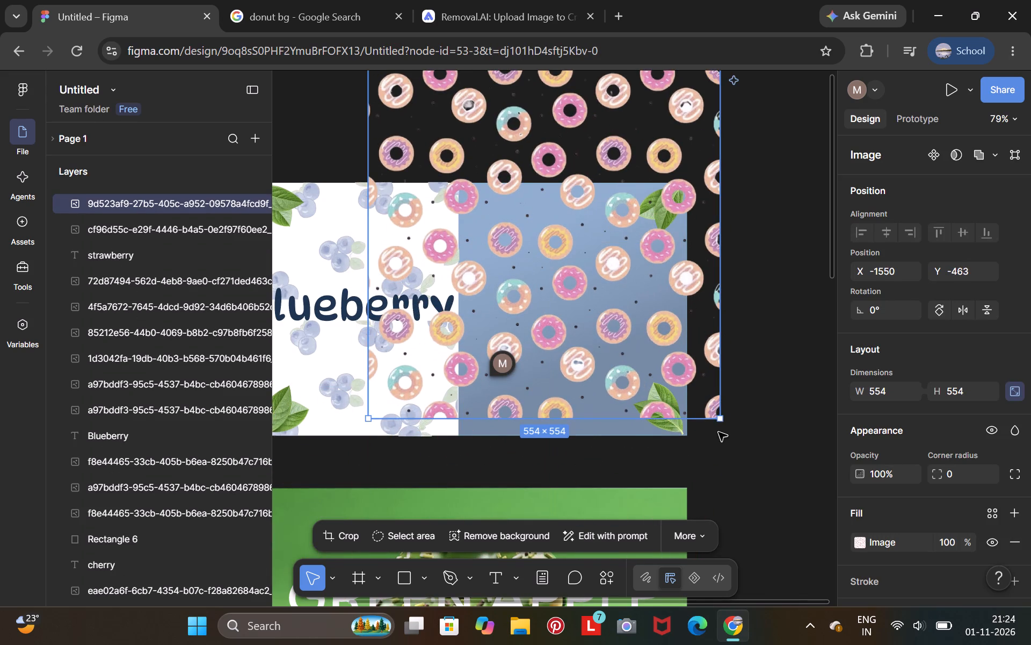
pyautogui.moveTo(714, 416); pyautogui.dragTo(523, 150)
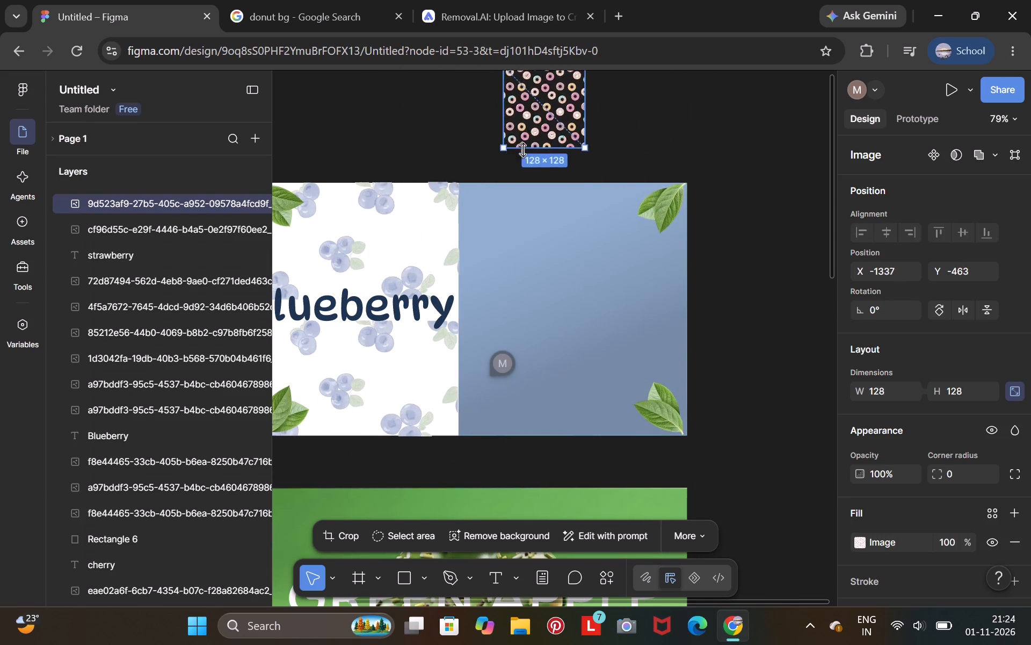
pyautogui.moveTo(523, 150); pyautogui.dragTo(640, 283)
pyautogui.moveTo(559, 174); pyautogui.dragTo(583, 288)
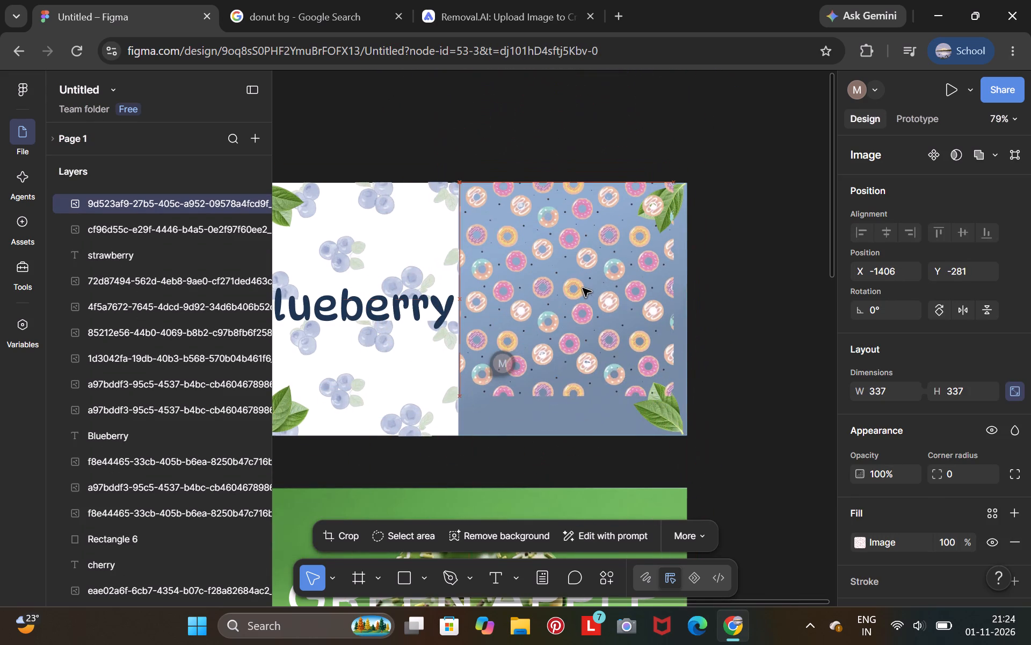
pyautogui.moveTo(583, 288); pyautogui.dragTo(582, 292)
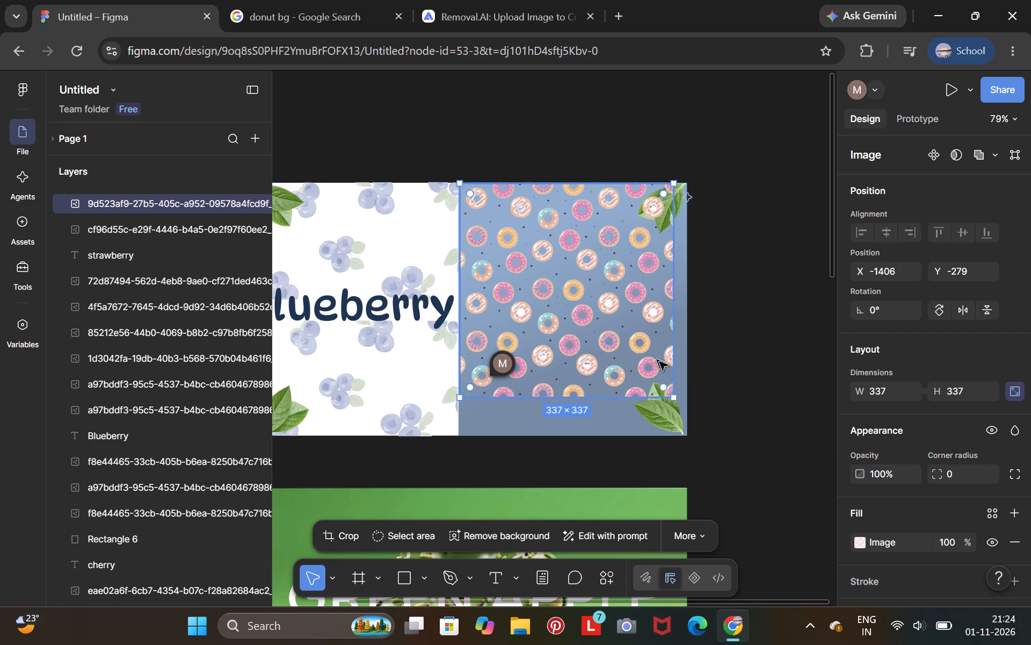
pyautogui.moveTo(674, 398); pyautogui.dragTo(675, 417)
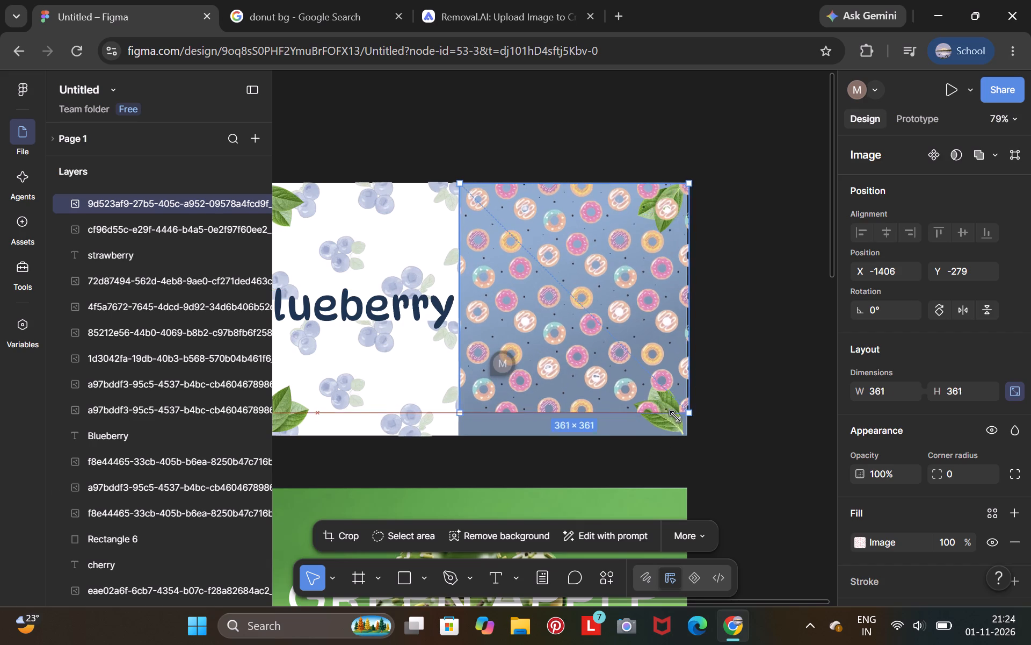
pyautogui.moveTo(675, 417); pyautogui.dragTo(679, 434)
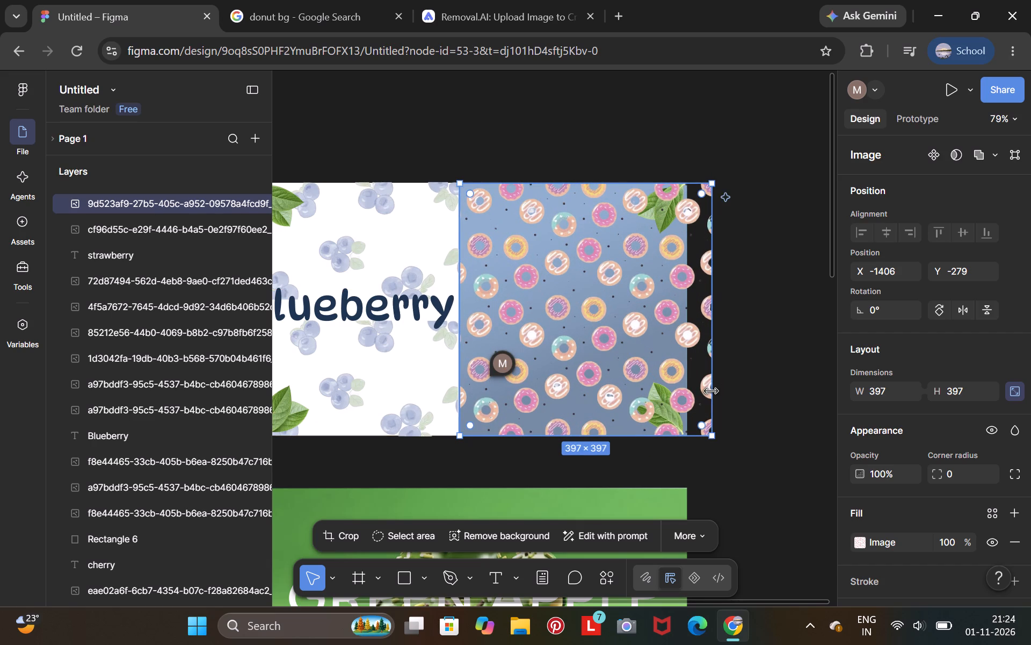
pyautogui.moveTo(711, 391); pyautogui.dragTo(656, 398)
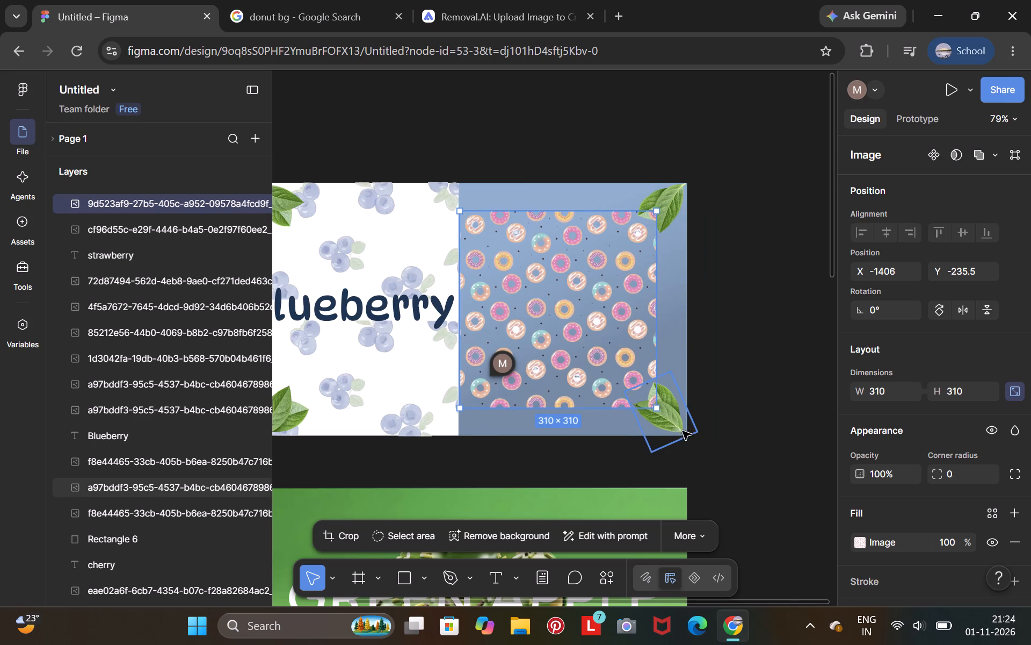
# Widen the blue gradient rectangle behind the Blueberry banner to about 732 × 399.
pyautogui.click(678, 353)
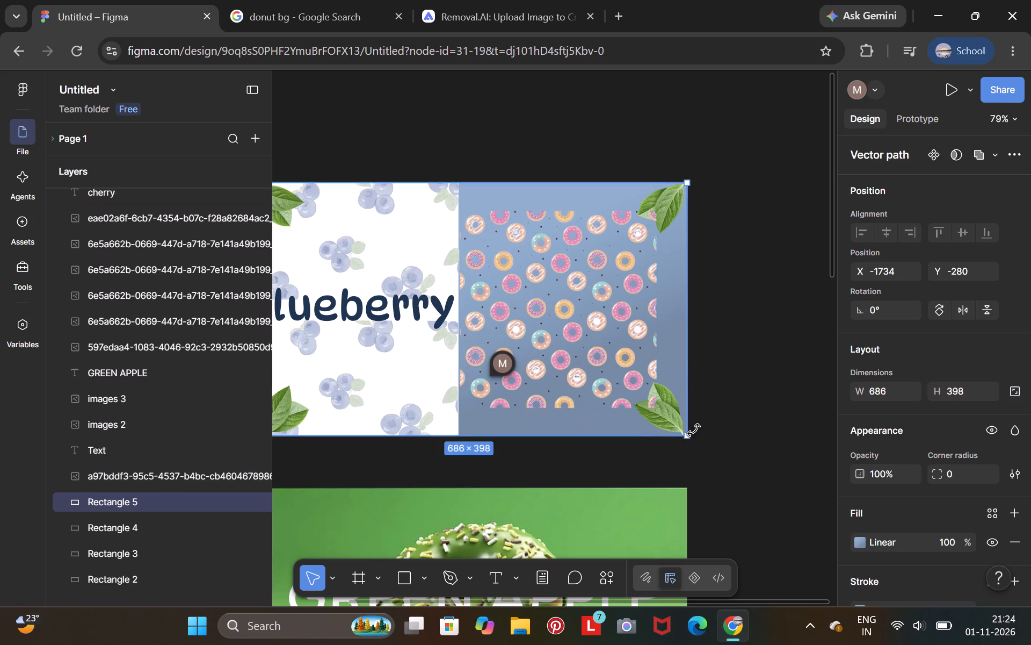
pyautogui.click(694, 430)
pyautogui.moveTo(687, 437); pyautogui.dragTo(716, 440)
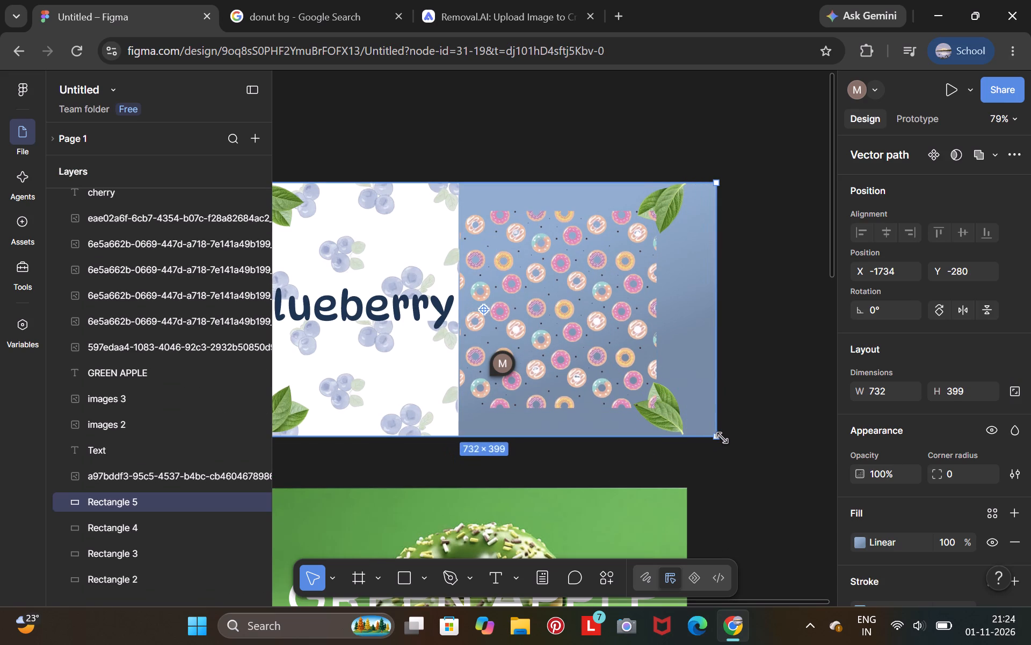
# Enlarge the donut pattern on the blue half to about 358 × 358.
pyautogui.click(610, 345)
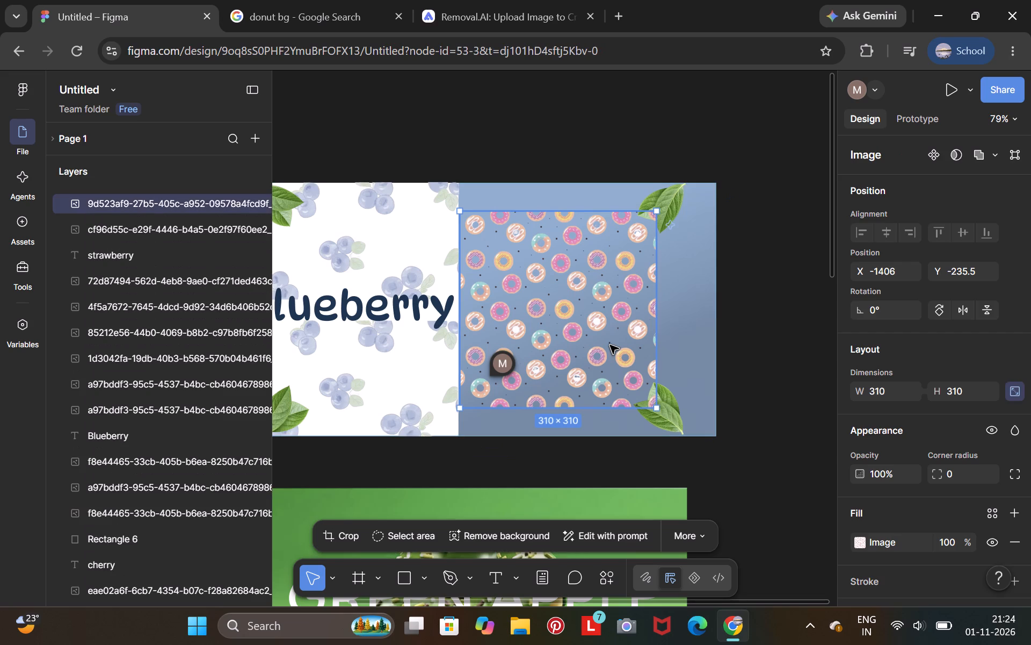
pyautogui.moveTo(663, 408); pyautogui.dragTo(687, 420)
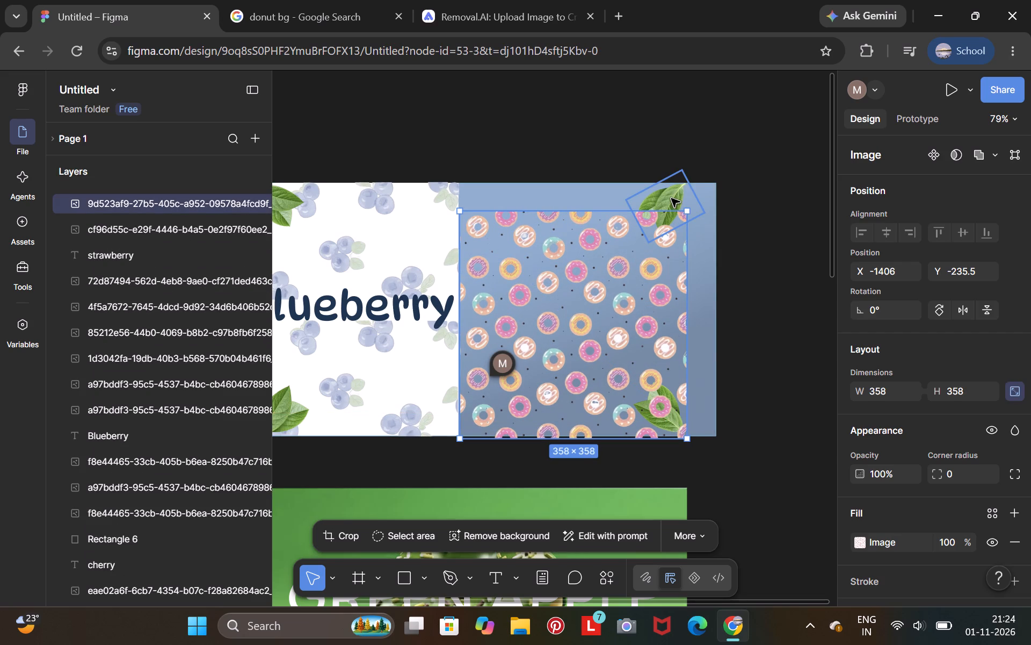
# Move the two leaf images off the blue half of the Blueberry banner, shifting the donut pattern aside to reach the lower one.
pyautogui.moveTo(671, 198); pyautogui.dragTo(679, 145)
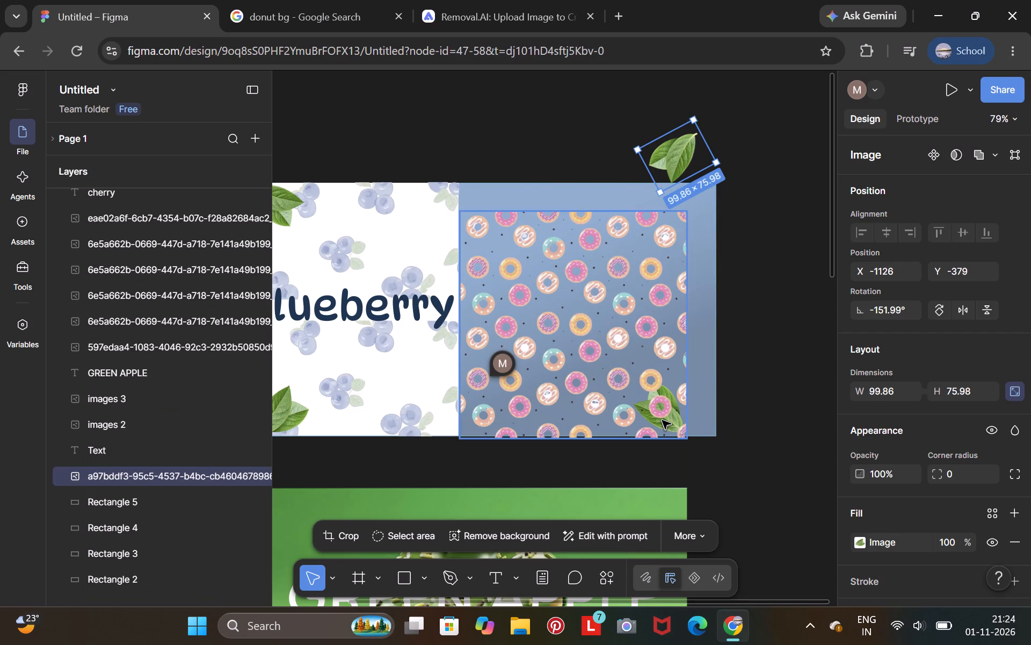
pyautogui.moveTo(643, 369); pyautogui.dragTo(585, 322)
pyautogui.moveTo(662, 403); pyautogui.dragTo(764, 472)
# Align the donut pattern with the blue half's top edge at X -1408, Y -280 and scale it to about 398 × 398.
pyautogui.moveTo(581, 232); pyautogui.dragTo(626, 256)
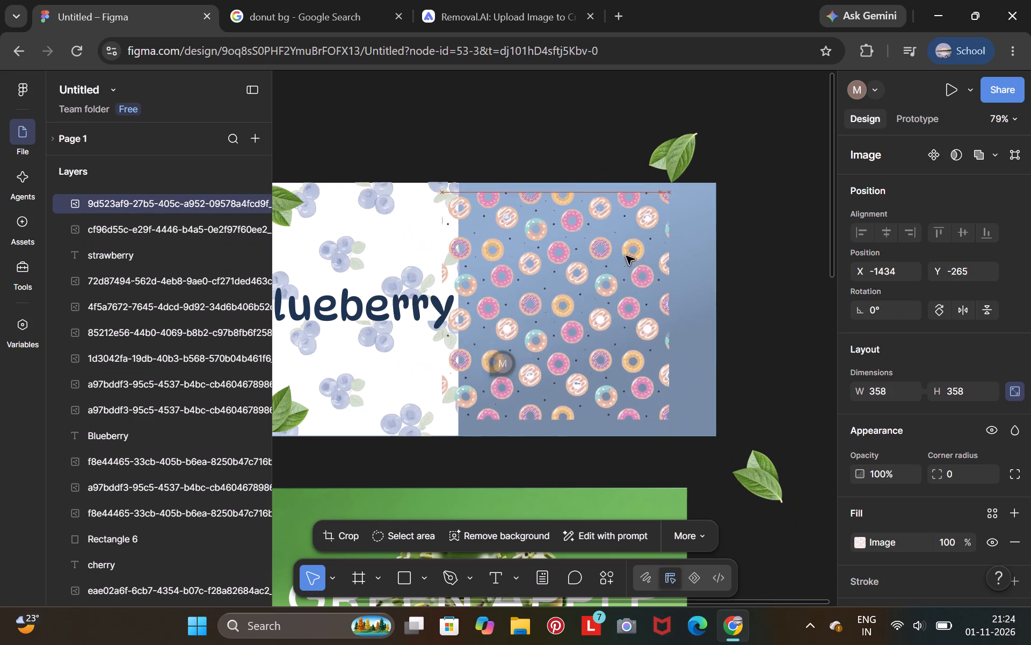
pyautogui.moveTo(626, 256); pyautogui.dragTo(639, 254)
pyautogui.click(685, 416)
pyautogui.moveTo(685, 416); pyautogui.dragTo(704, 429)
pyautogui.moveTo(689, 415); pyautogui.dragTo(691, 417)
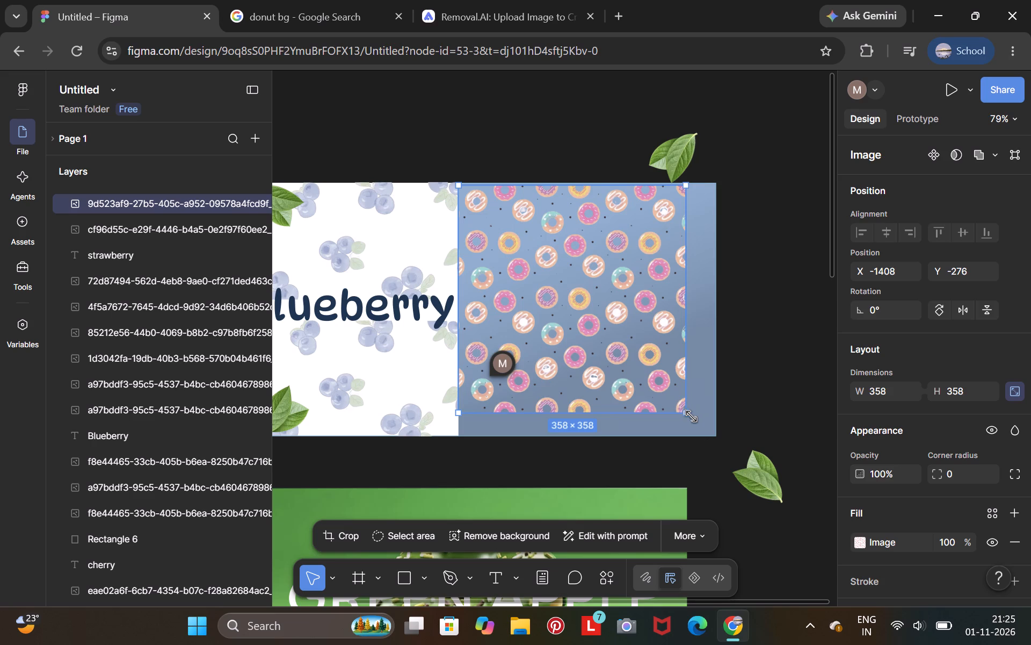
pyautogui.moveTo(691, 417); pyautogui.dragTo(709, 413)
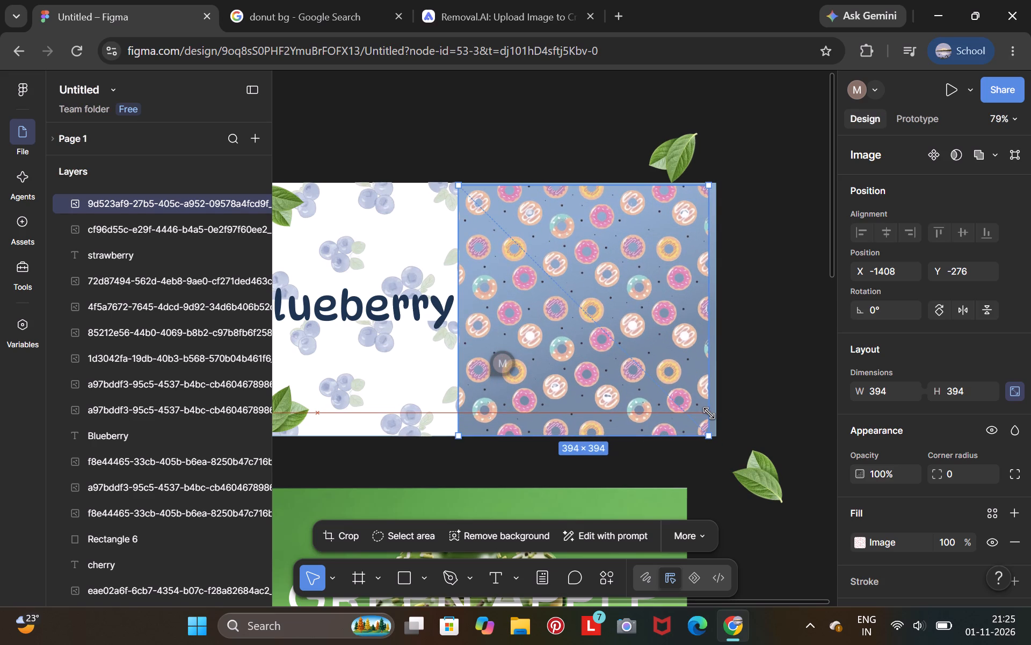
pyautogui.moveTo(709, 413); pyautogui.dragTo(715, 415)
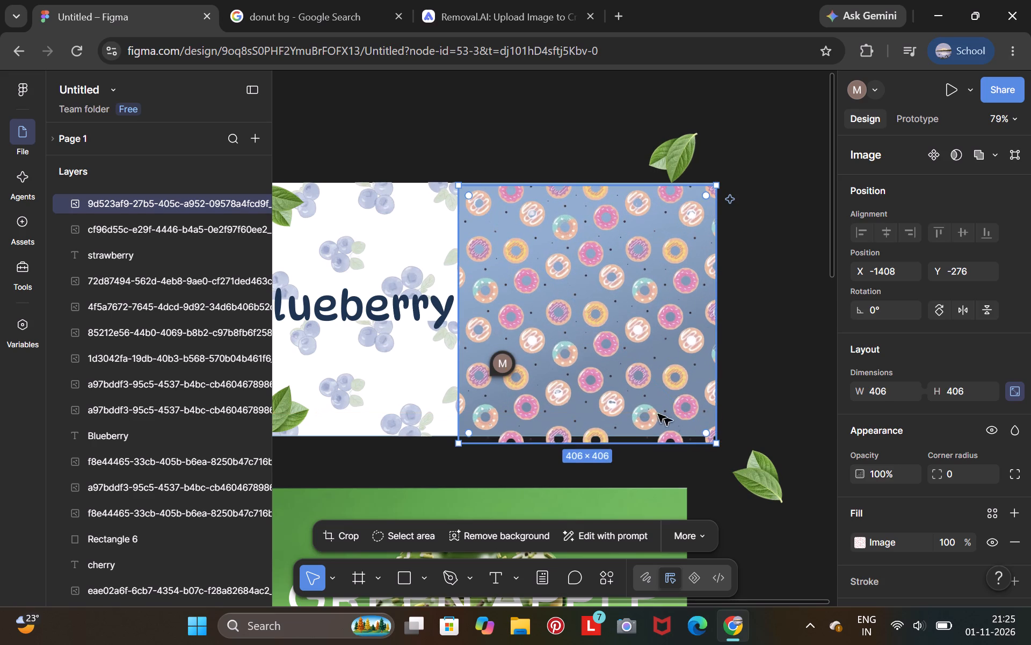
pyautogui.click(589, 231)
pyautogui.click(594, 268)
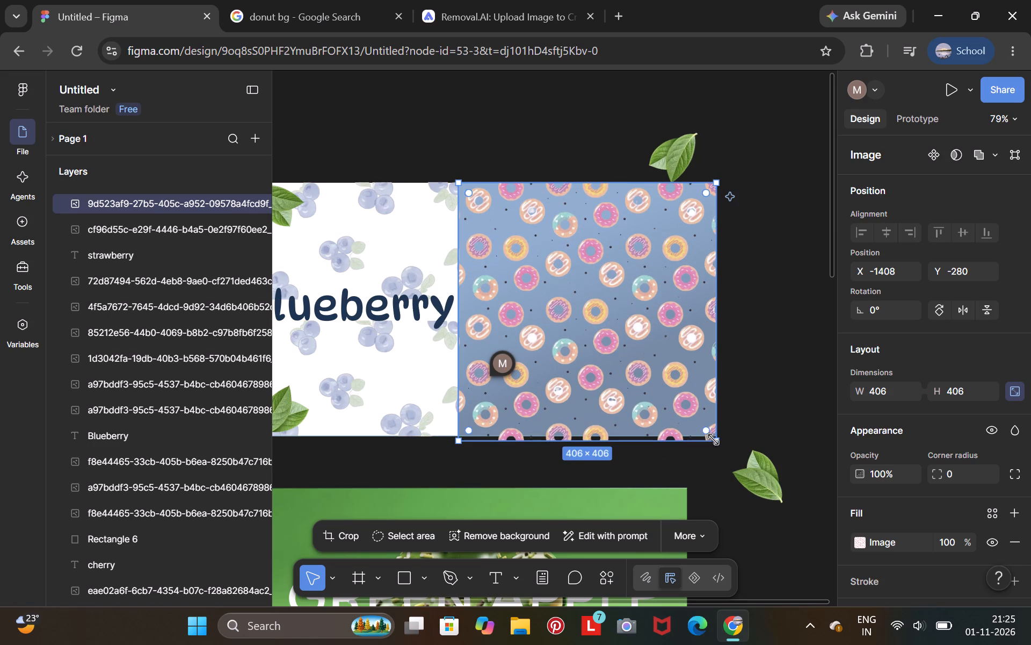
pyautogui.moveTo(712, 438); pyautogui.dragTo(703, 434)
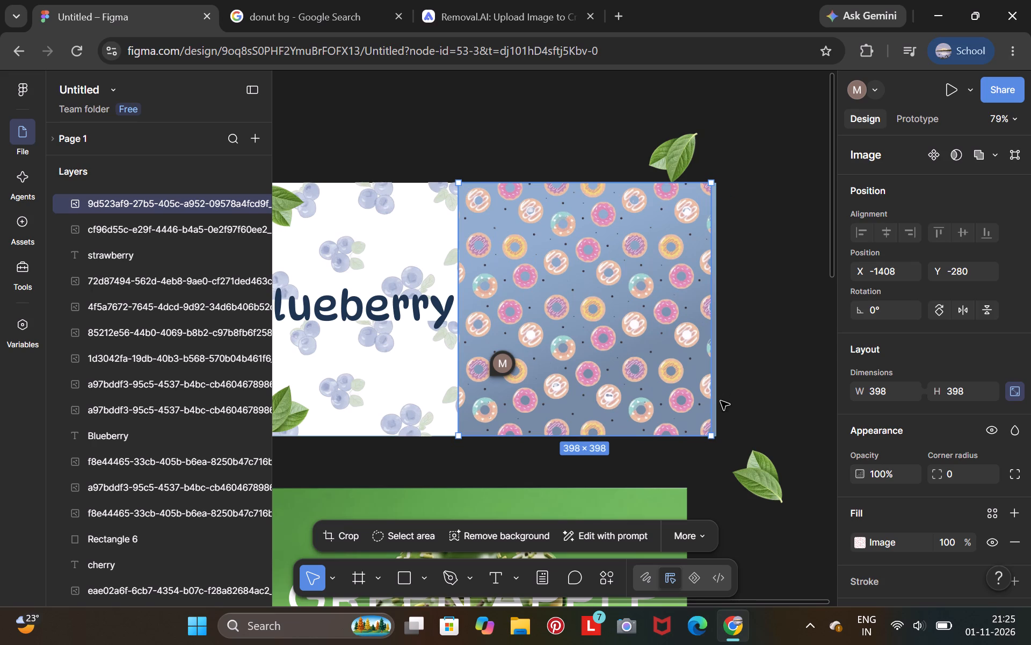
pyautogui.click(717, 401)
# Scale the donut pattern on the Blueberry banner's blue half down to about 393 × 393.
pyautogui.moveTo(711, 432); pyautogui.dragTo(701, 432)
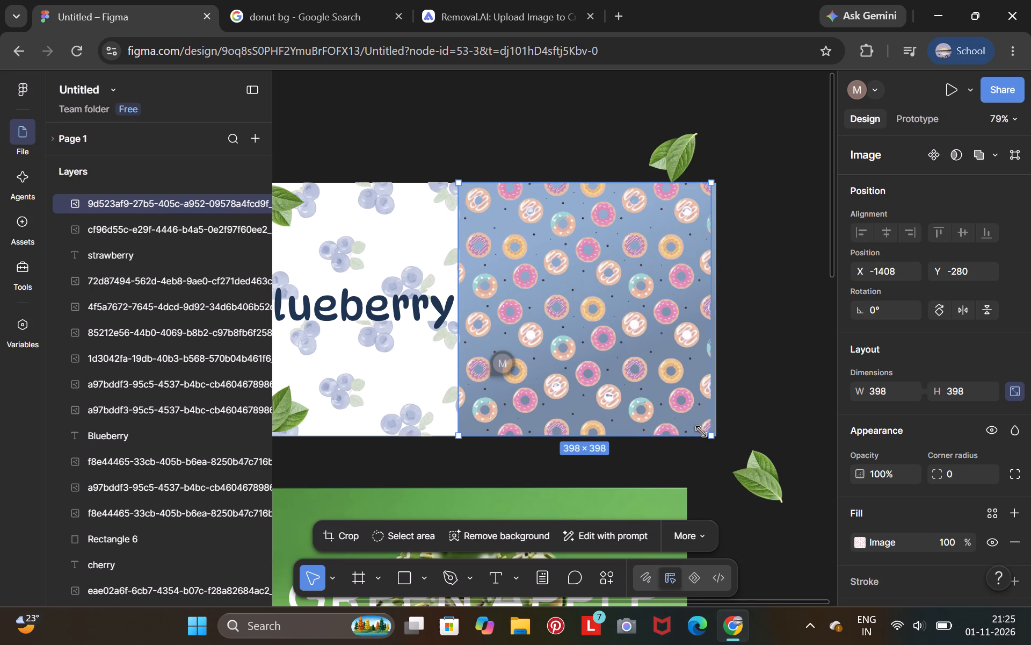
pyautogui.moveTo(701, 432); pyautogui.dragTo(708, 421)
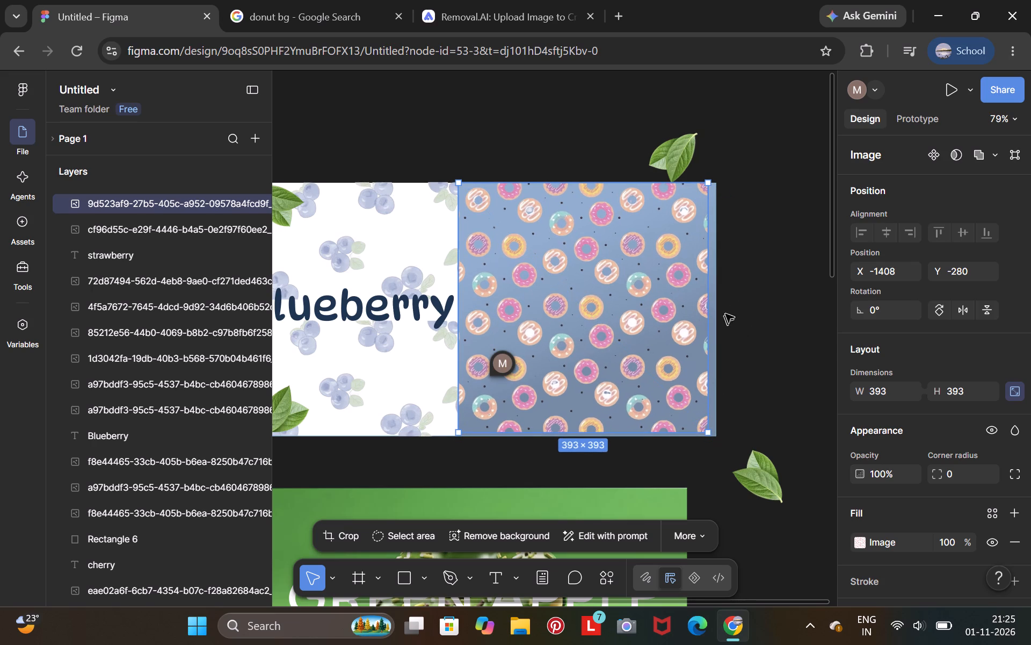
# Narrow the blue gradient rectangle behind the Blueberry banner to about 719 × 400, flush with the donut pattern's outer edge.
pyautogui.click(716, 223)
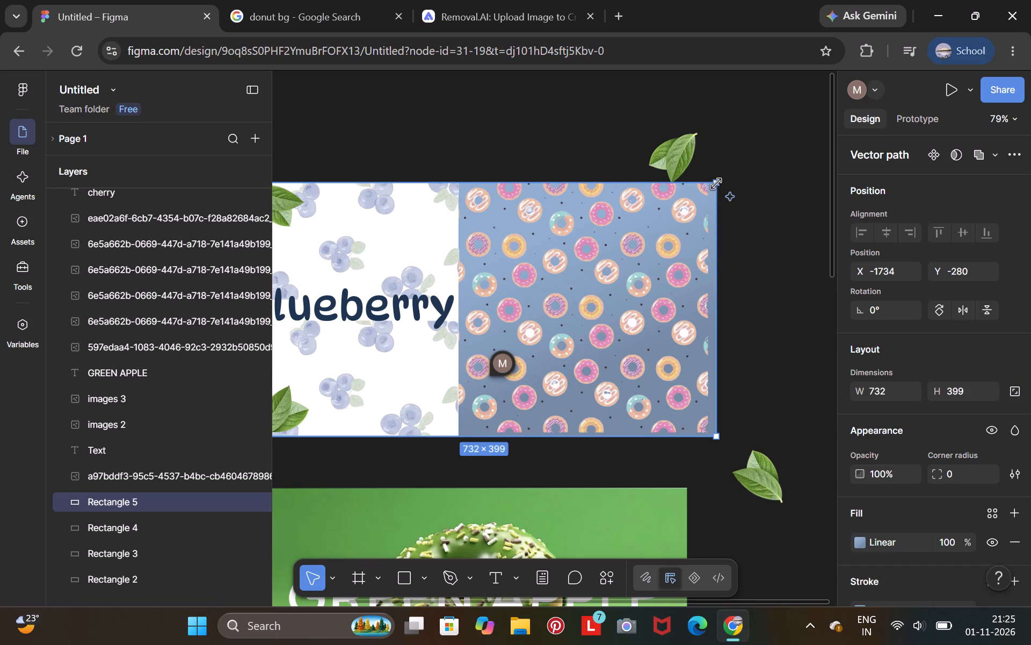
pyautogui.click(716, 184)
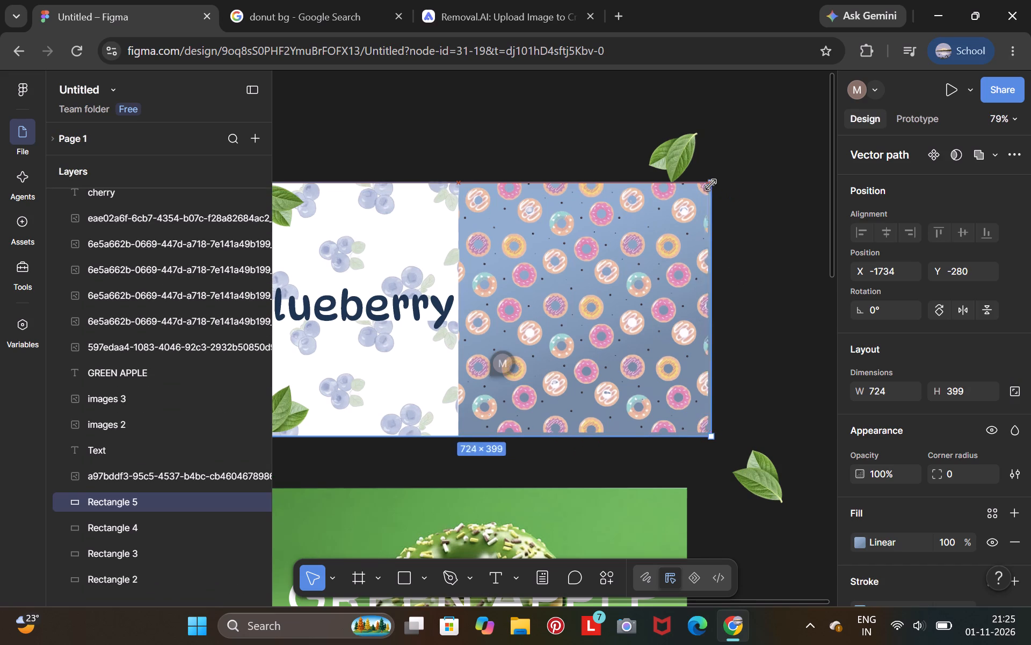
pyautogui.click(773, 140)
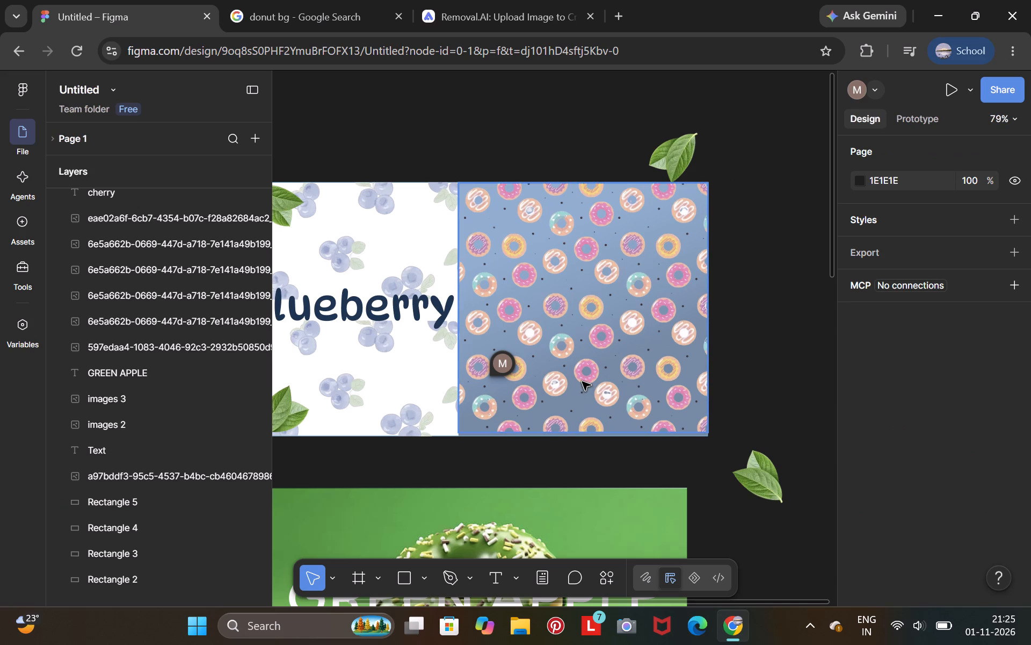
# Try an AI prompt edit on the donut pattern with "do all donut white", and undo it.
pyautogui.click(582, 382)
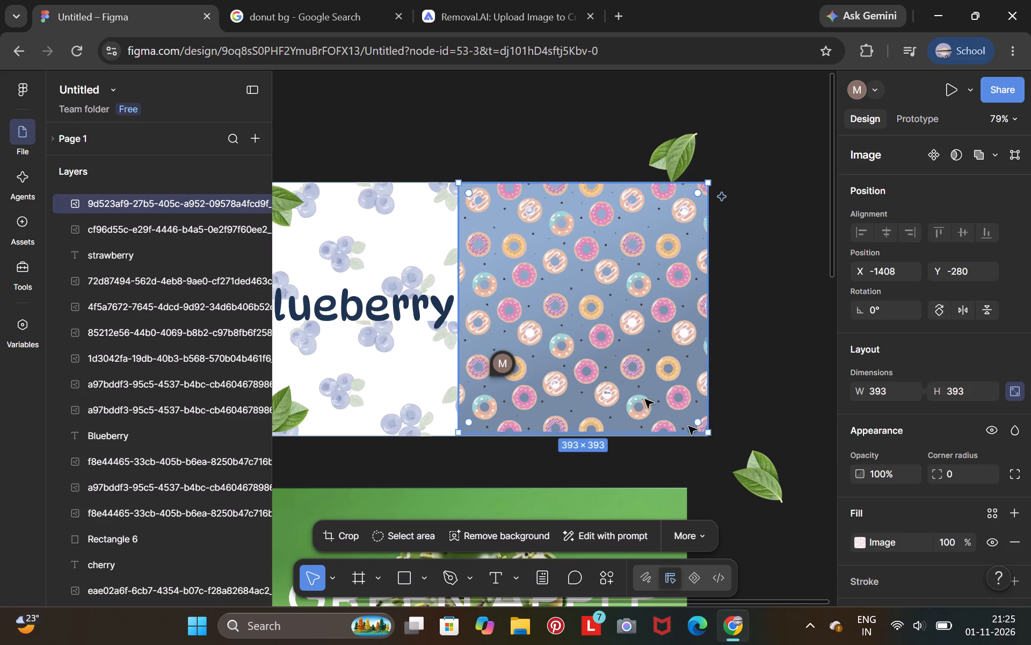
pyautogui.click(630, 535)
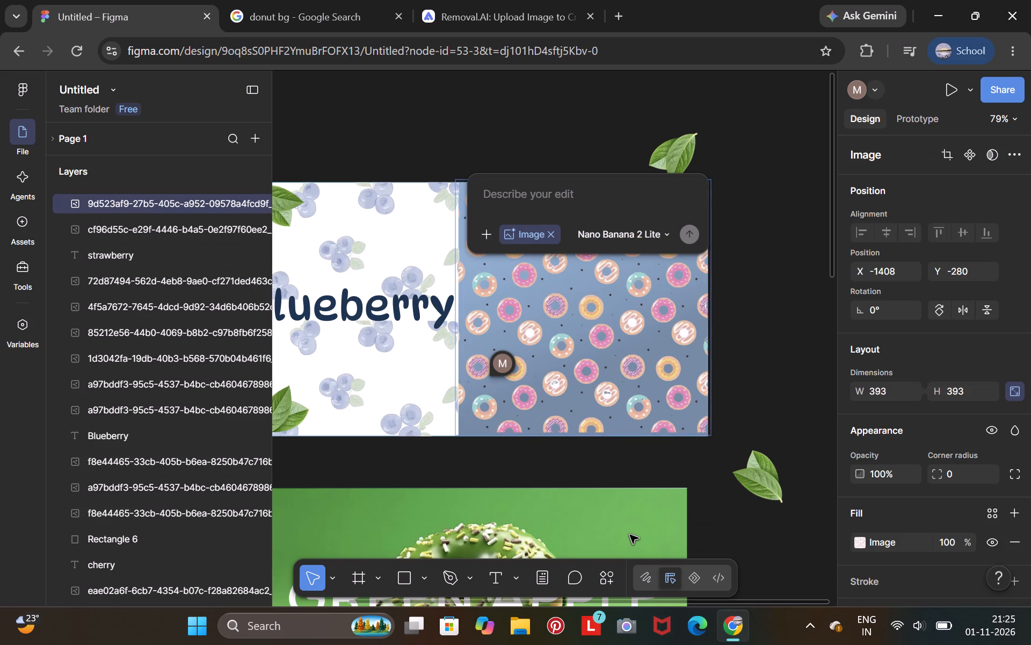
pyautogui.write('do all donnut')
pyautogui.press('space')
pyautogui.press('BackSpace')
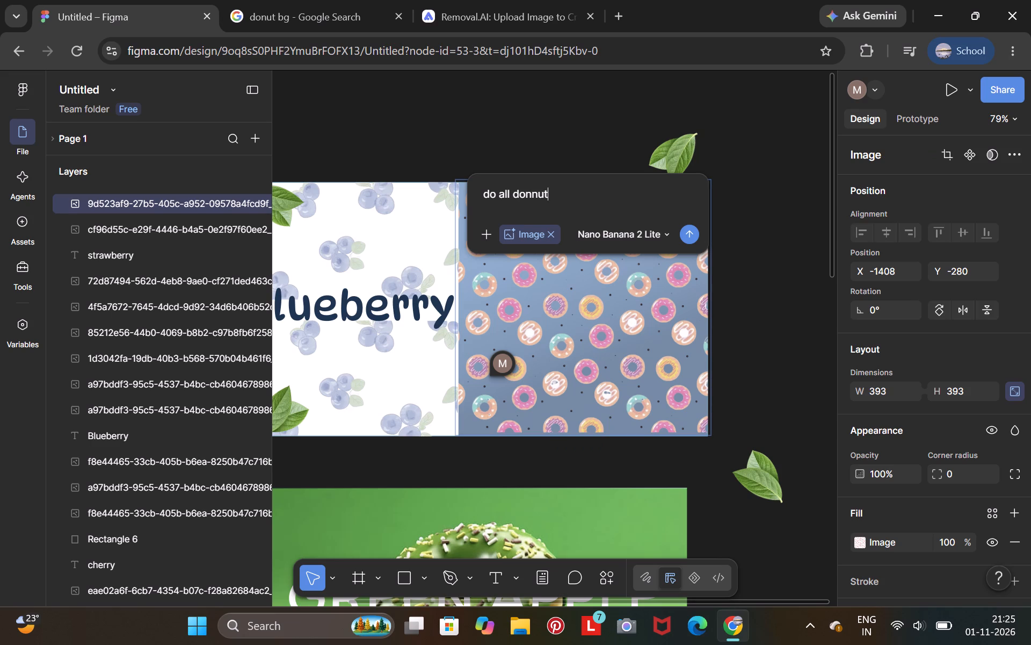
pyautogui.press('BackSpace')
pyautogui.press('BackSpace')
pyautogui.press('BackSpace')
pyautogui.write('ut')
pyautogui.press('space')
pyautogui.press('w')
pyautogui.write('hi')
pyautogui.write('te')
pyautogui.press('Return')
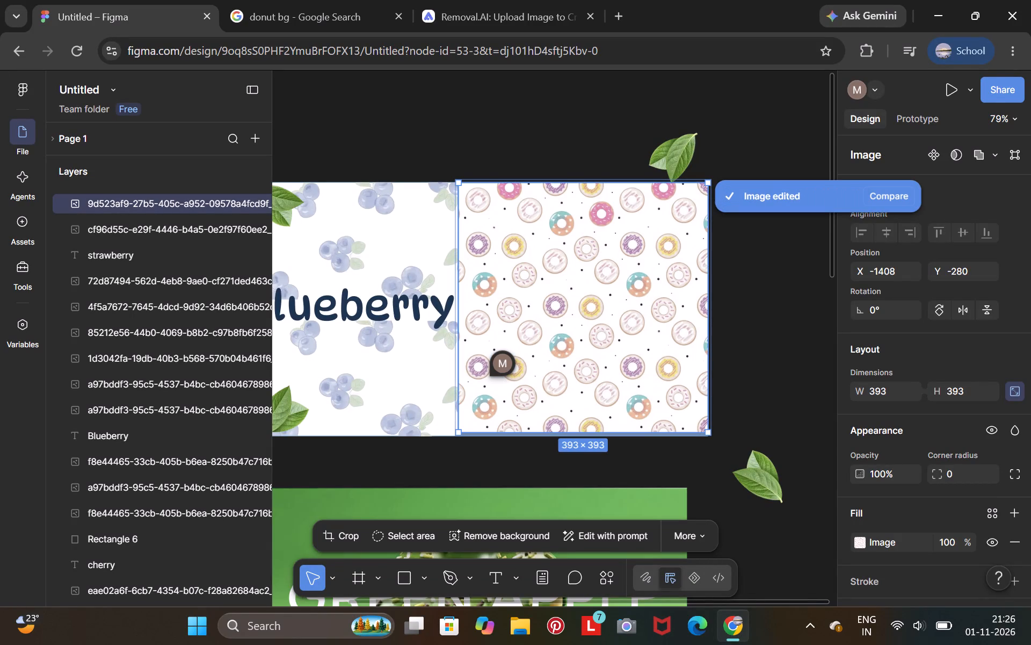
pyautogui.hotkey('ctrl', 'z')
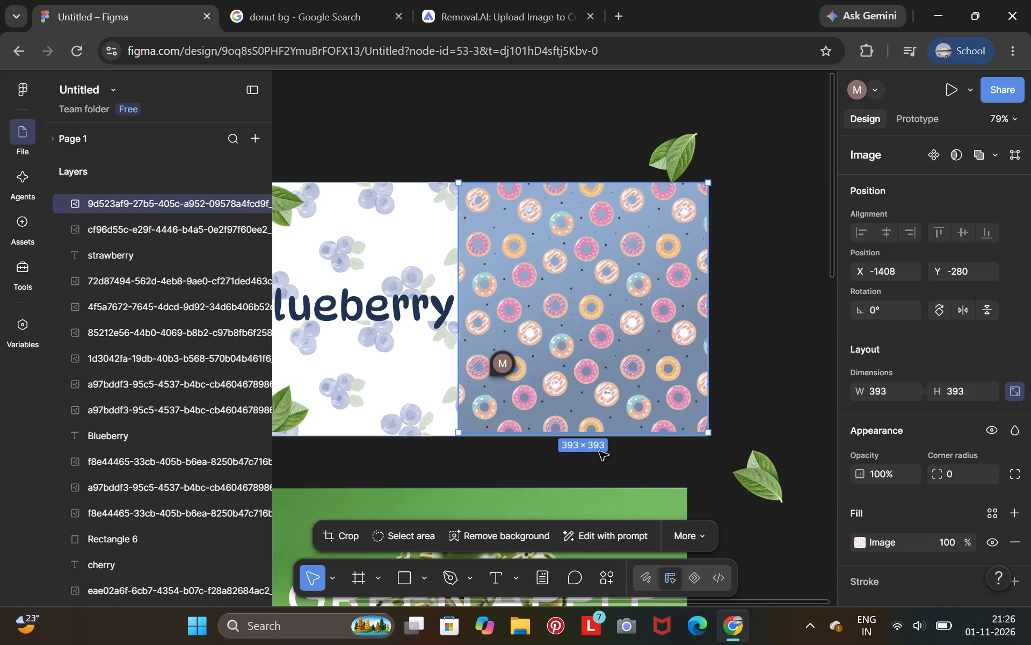
# Edit the donut pattern image with the AI prompt "do only donut white".
pyautogui.click(622, 537)
pyautogui.write('don')
pyautogui.press('BackSpace')
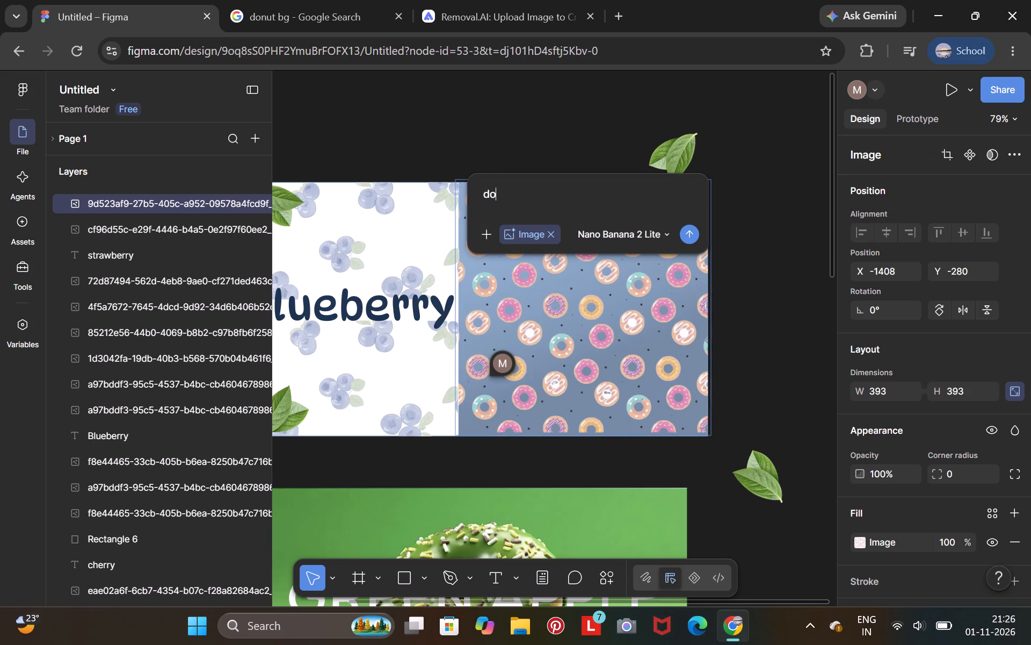
pyautogui.press('space')
pyautogui.write('all the')
pyautogui.press('space')
pyautogui.press('BackSpace')
pyautogui.press('BackSpace')
pyautogui.press('BackSpace')
pyautogui.press('BackSpace')
pyautogui.press('BackSpace')
pyautogui.press('BackSpace')
pyautogui.press('BackSpace')
pyautogui.press('BackSpace')
pyautogui.write('only s')
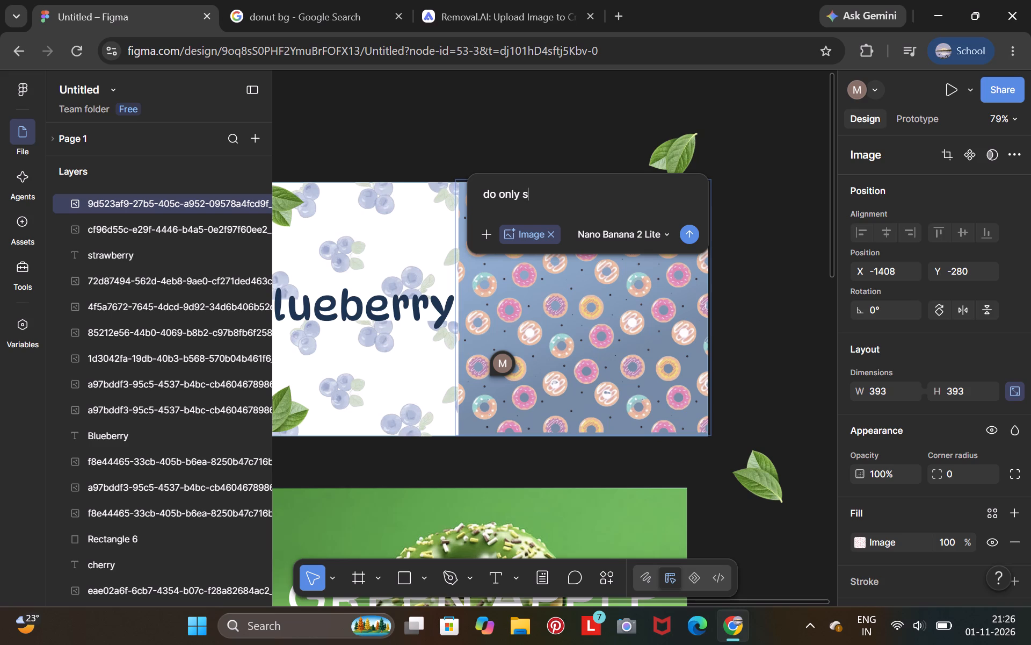
pyautogui.press('BackSpace')
pyautogui.write('donut w')
pyautogui.write('hite')
pyautogui.press('Return')
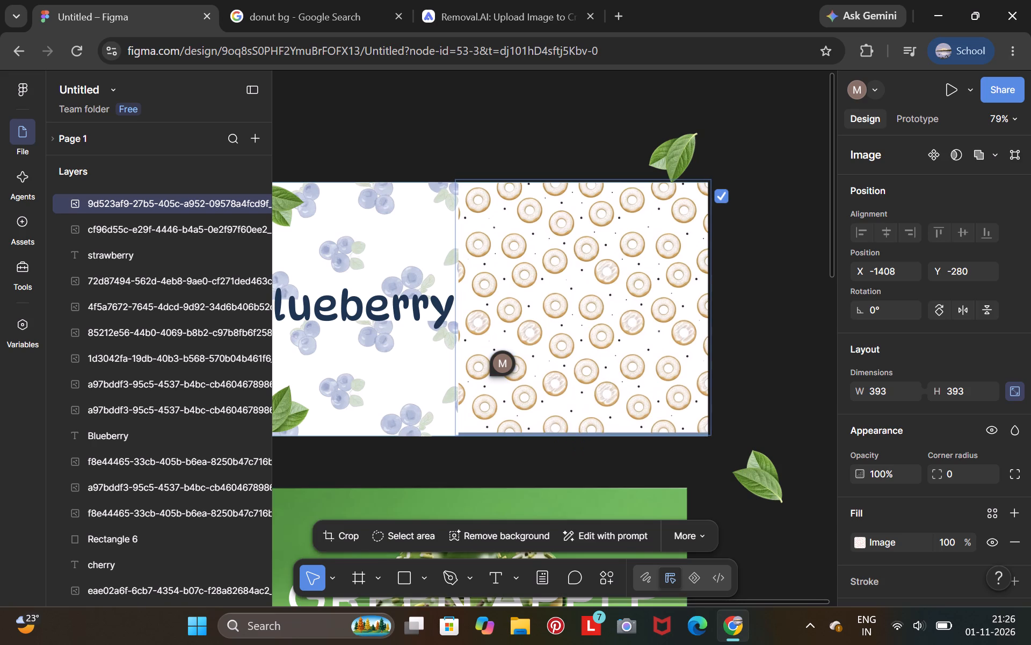
pyautogui.click(753, 325)
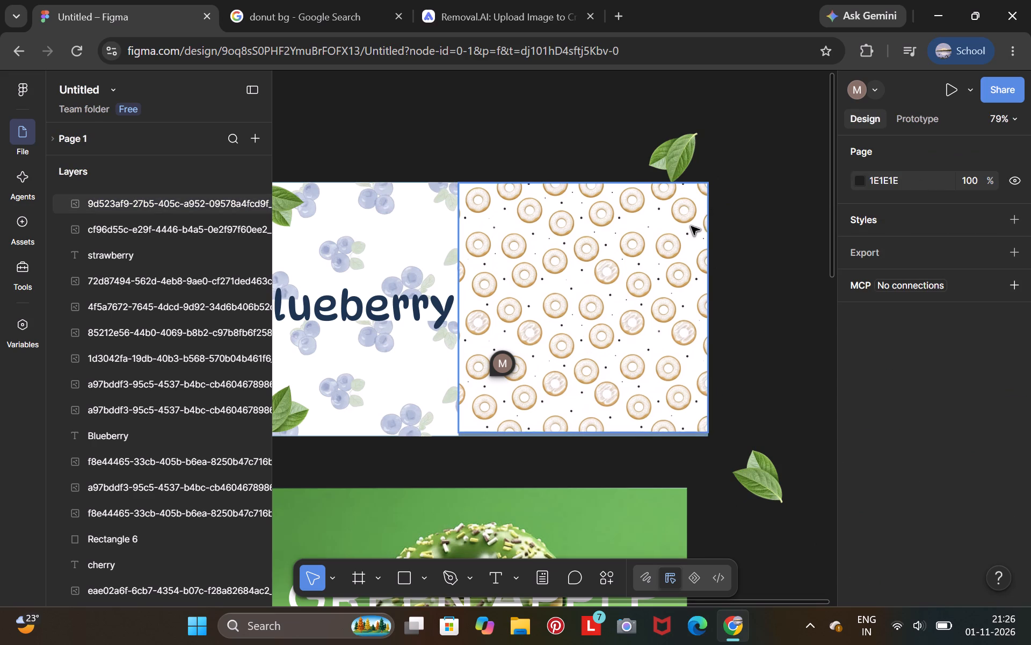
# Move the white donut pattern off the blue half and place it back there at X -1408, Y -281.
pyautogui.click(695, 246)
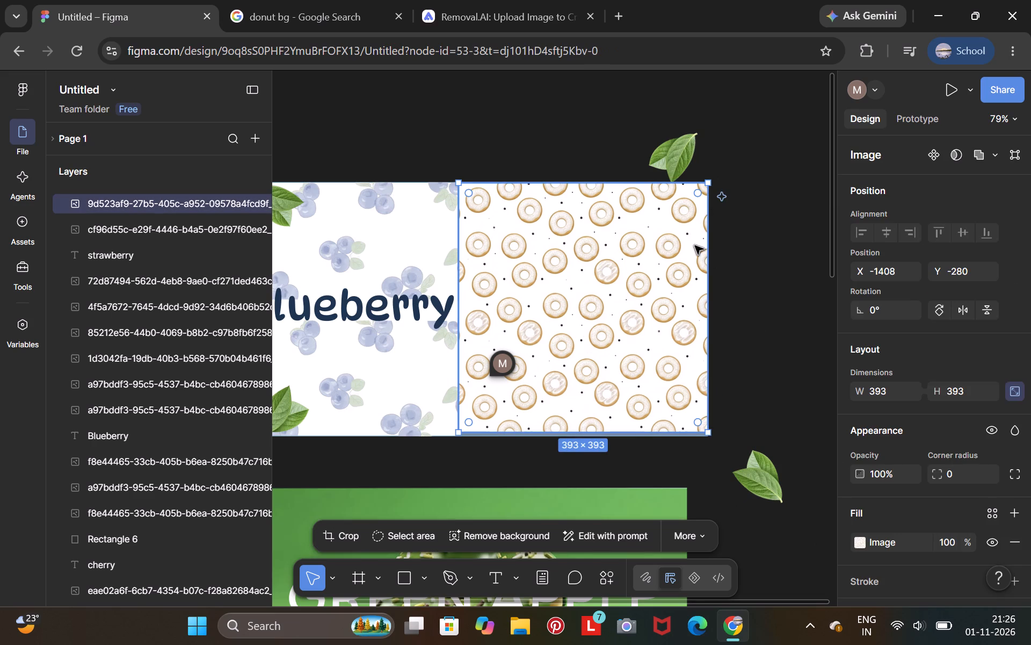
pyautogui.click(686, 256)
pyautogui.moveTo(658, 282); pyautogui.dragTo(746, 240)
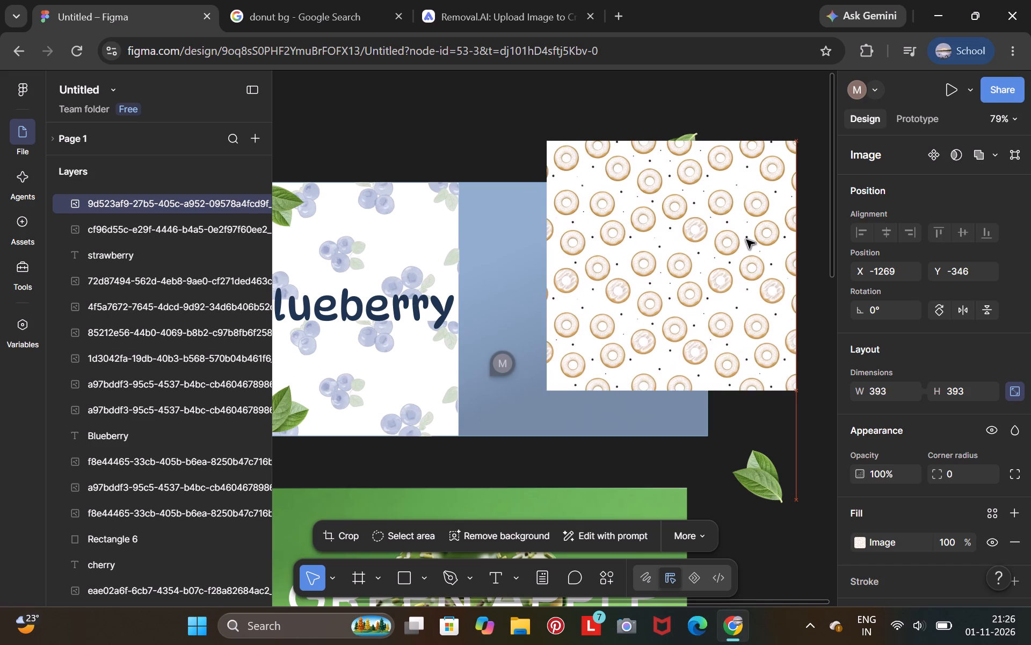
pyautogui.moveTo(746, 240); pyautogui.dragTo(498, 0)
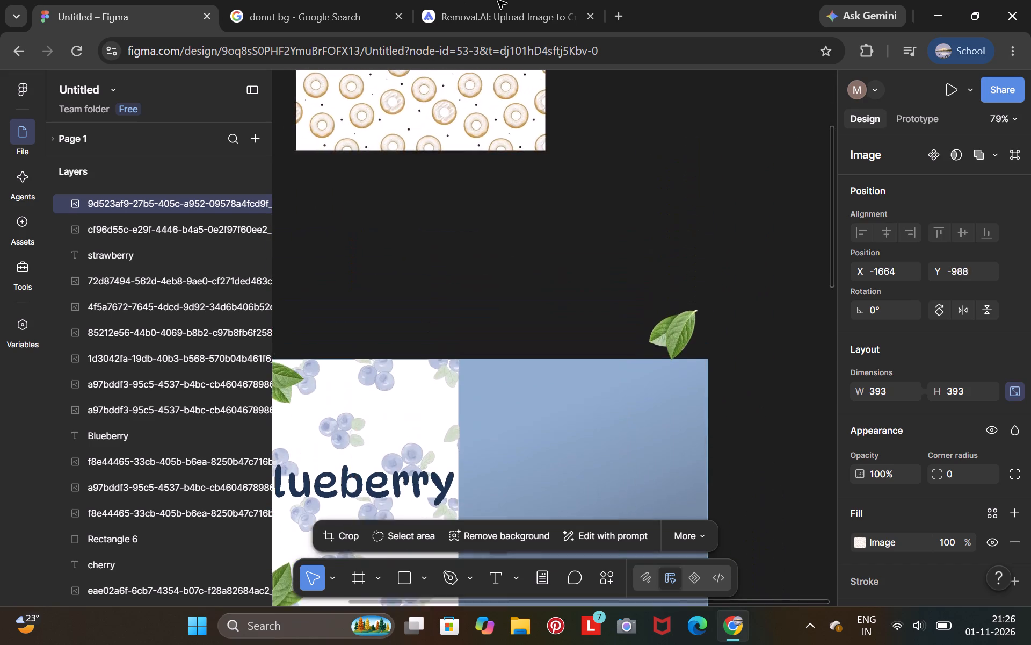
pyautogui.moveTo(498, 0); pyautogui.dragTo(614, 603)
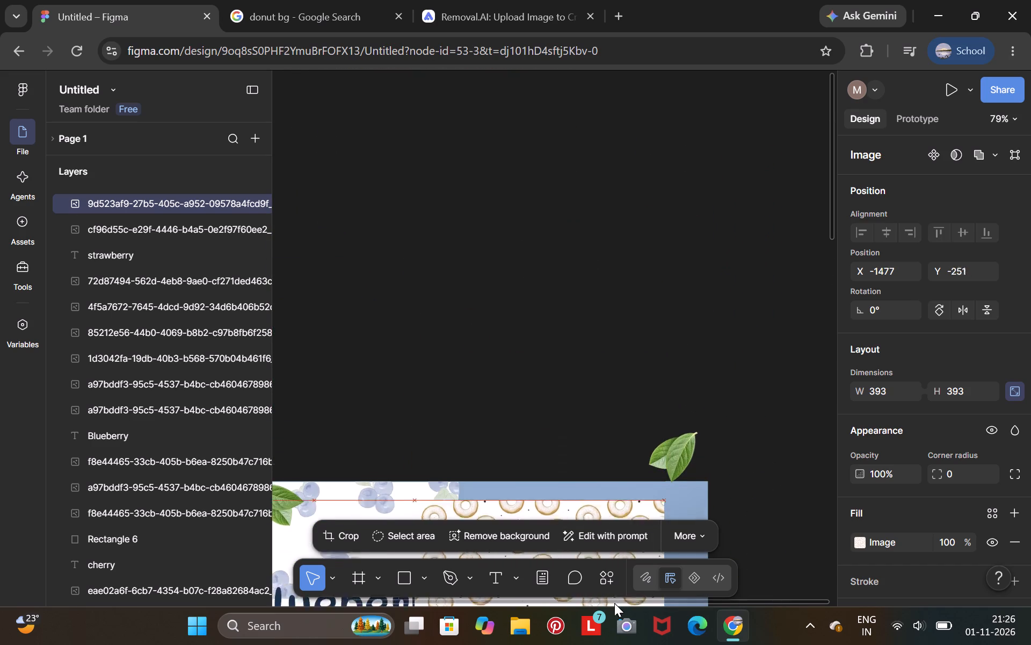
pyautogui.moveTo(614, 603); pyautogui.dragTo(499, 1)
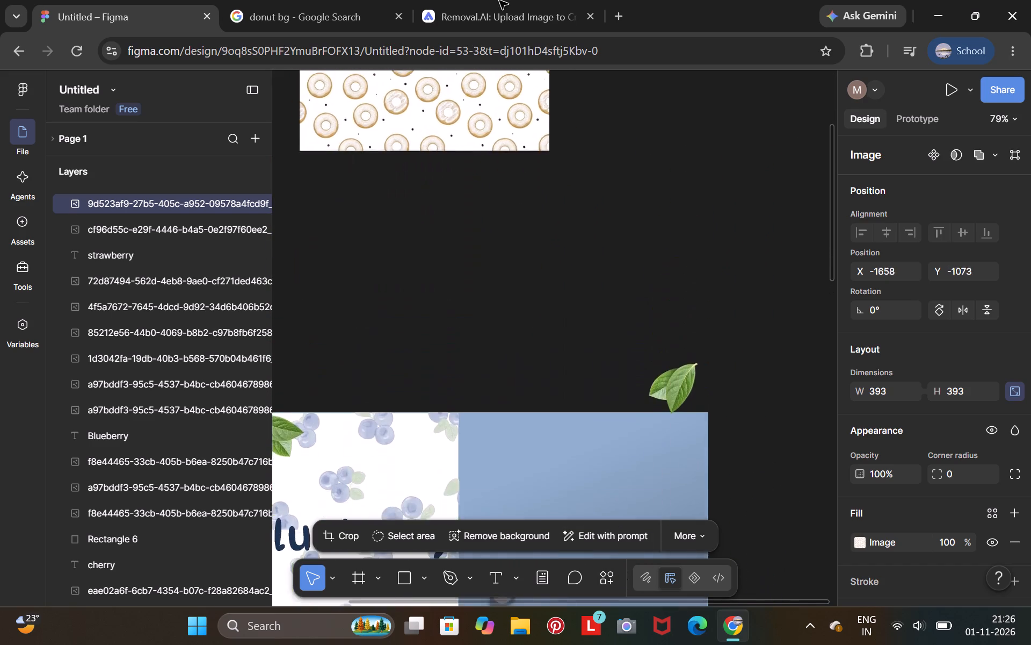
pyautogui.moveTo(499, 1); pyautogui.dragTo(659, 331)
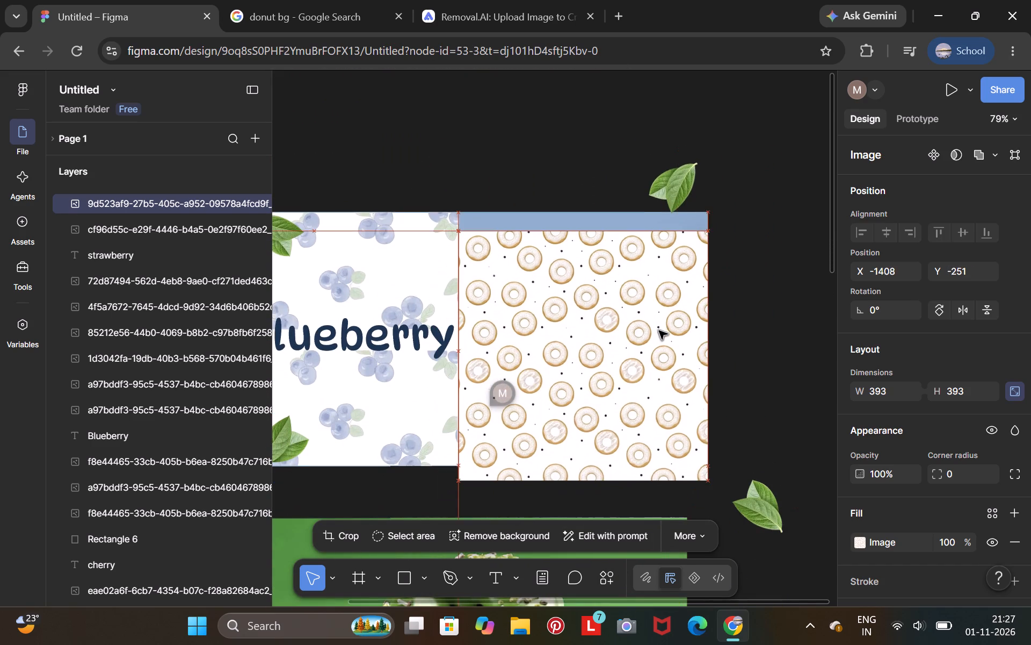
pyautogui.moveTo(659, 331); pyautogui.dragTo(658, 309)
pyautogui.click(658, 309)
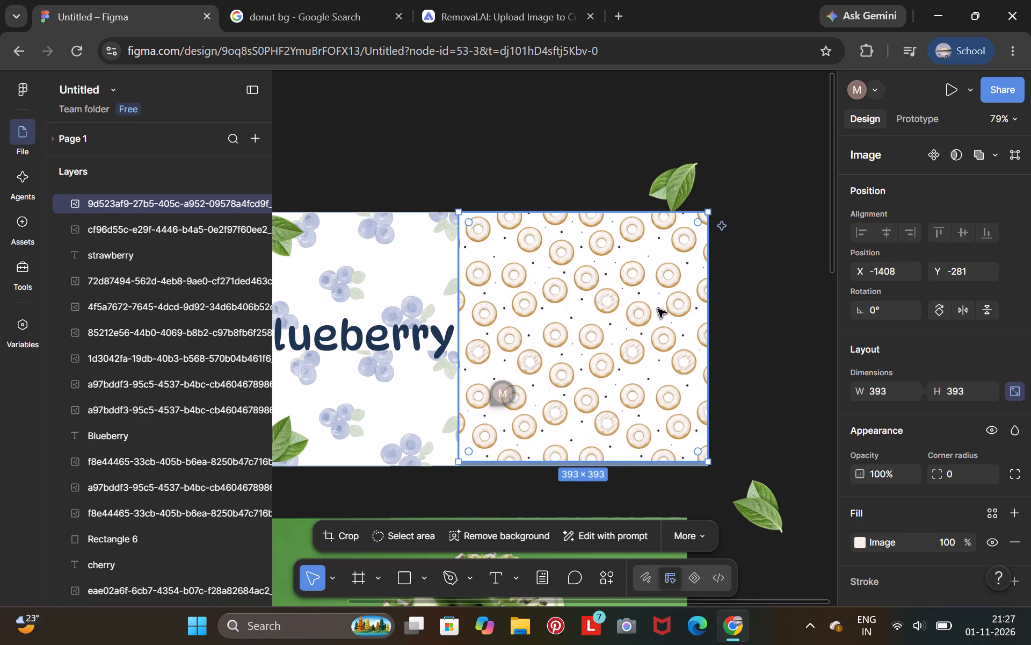
# Move the white donut pattern off the Blueberry banner's blue half and place it back there at X -1408, Y -277.
pyautogui.moveTo(654, 317); pyautogui.dragTo(738, 318)
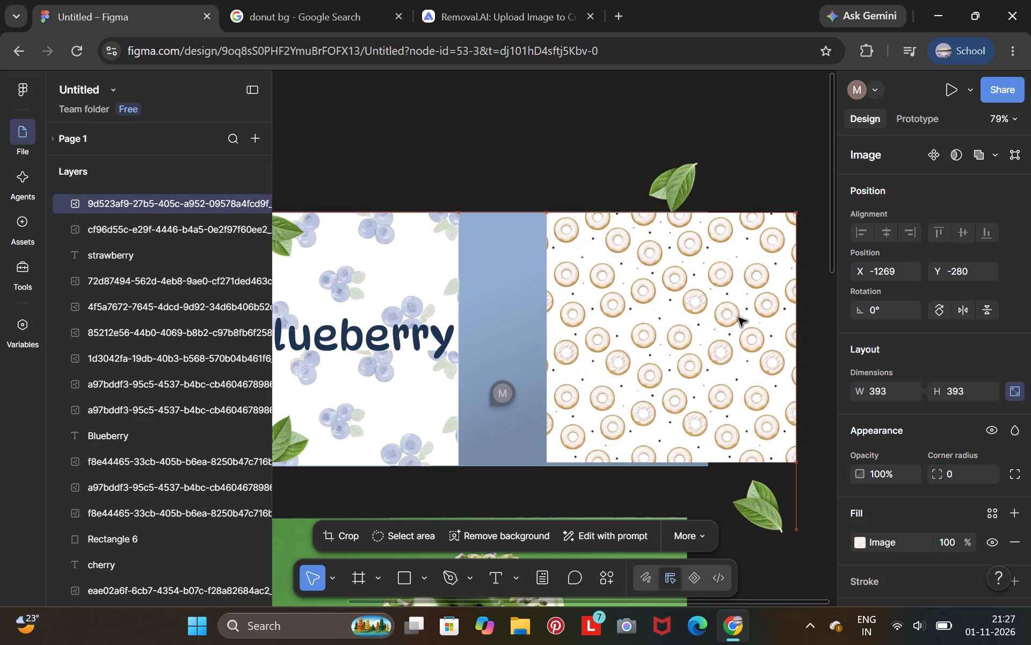
pyautogui.moveTo(738, 318); pyautogui.dragTo(738, 318)
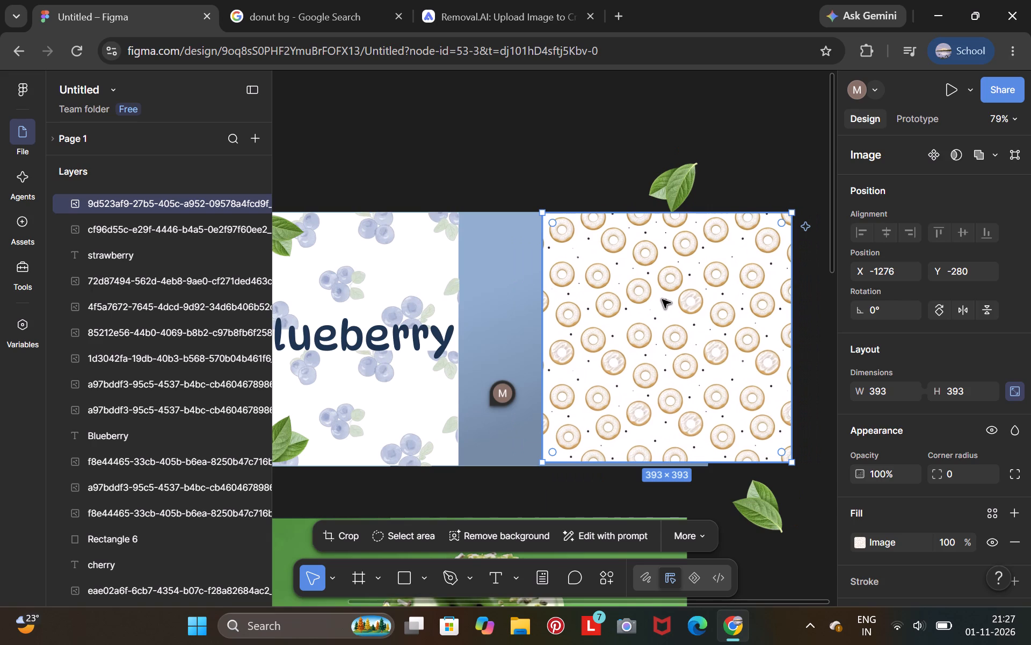
pyautogui.moveTo(662, 299); pyautogui.dragTo(146, 282)
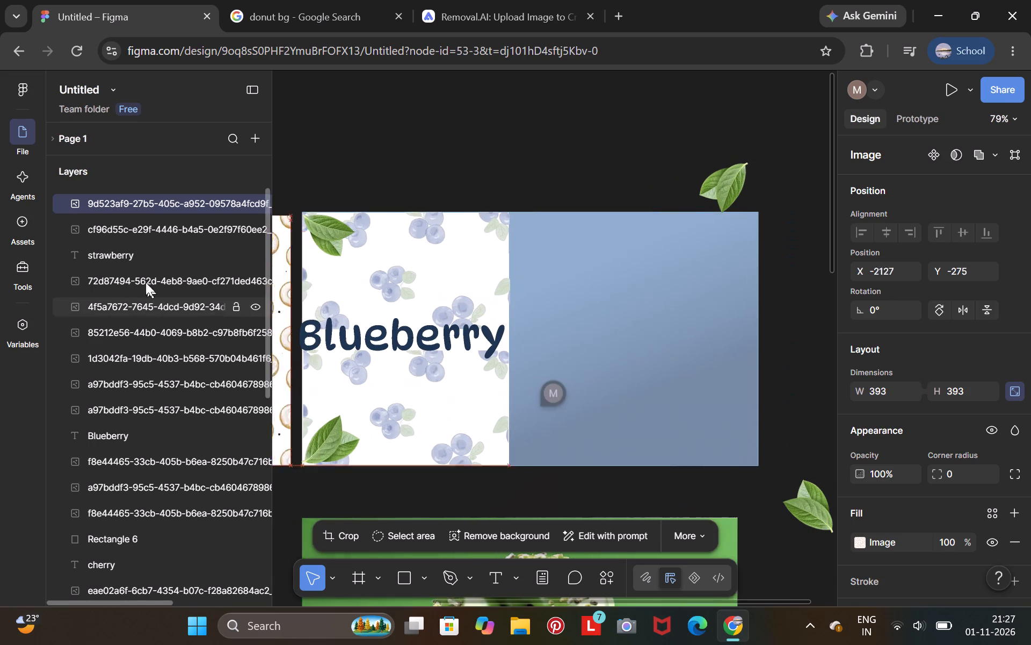
pyautogui.moveTo(146, 282); pyautogui.dragTo(670, 319)
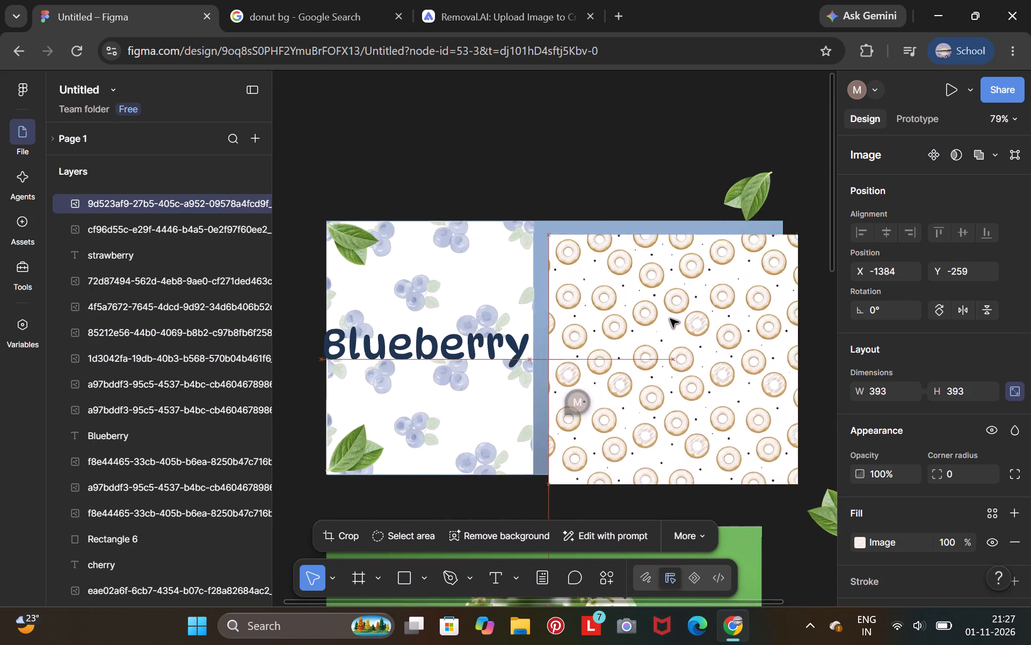
pyautogui.moveTo(670, 319); pyautogui.dragTo(664, 319)
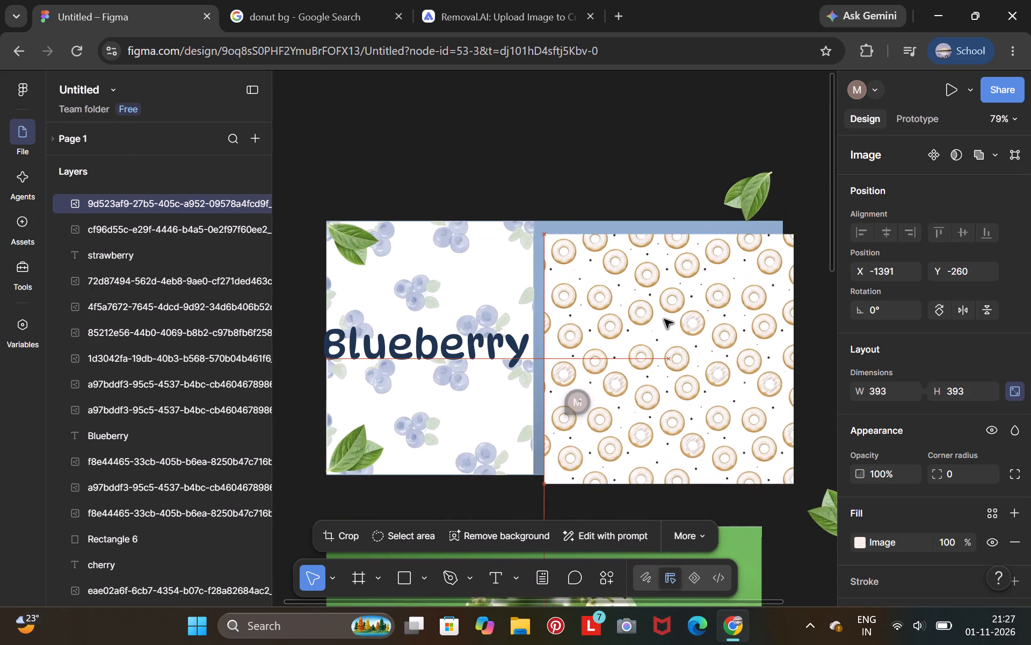
pyautogui.moveTo(664, 319); pyautogui.dragTo(597, 0)
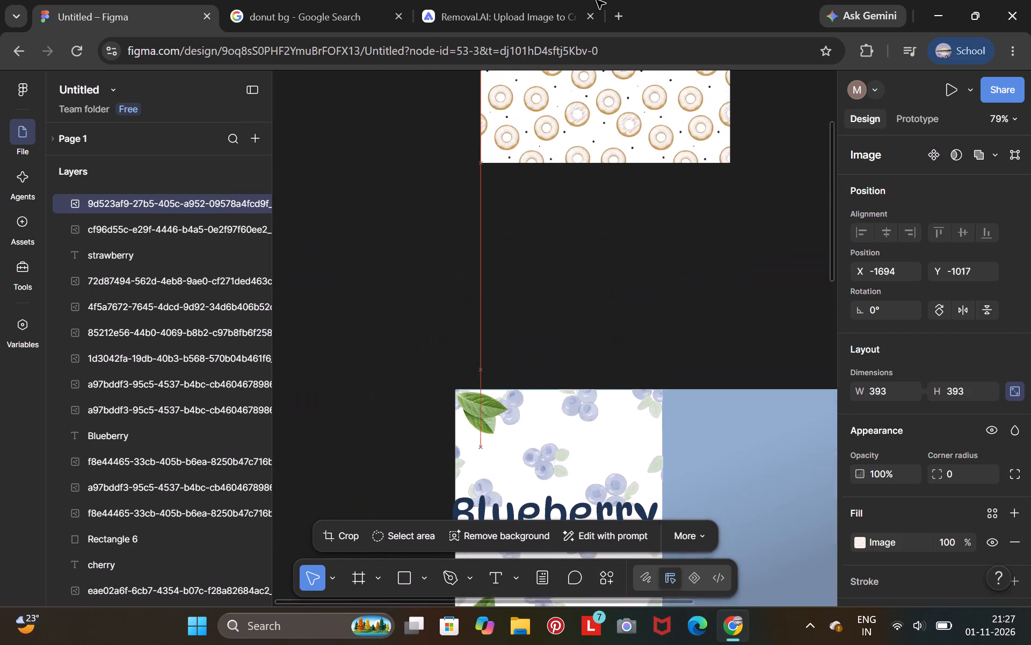
pyautogui.moveTo(597, 0); pyautogui.dragTo(615, 613)
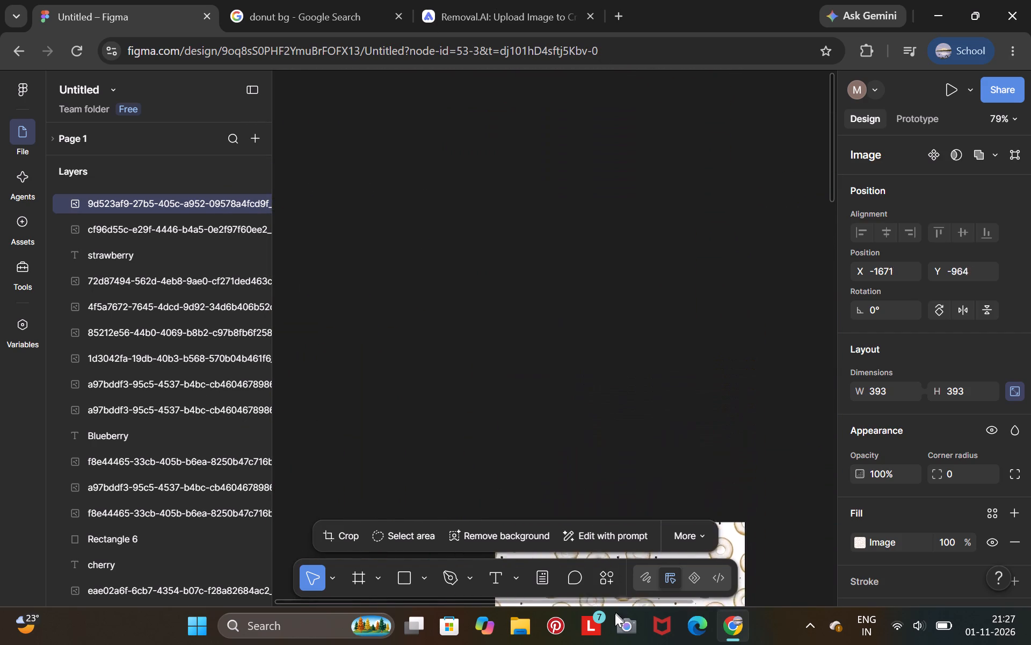
pyautogui.moveTo(615, 613); pyautogui.dragTo(707, 630)
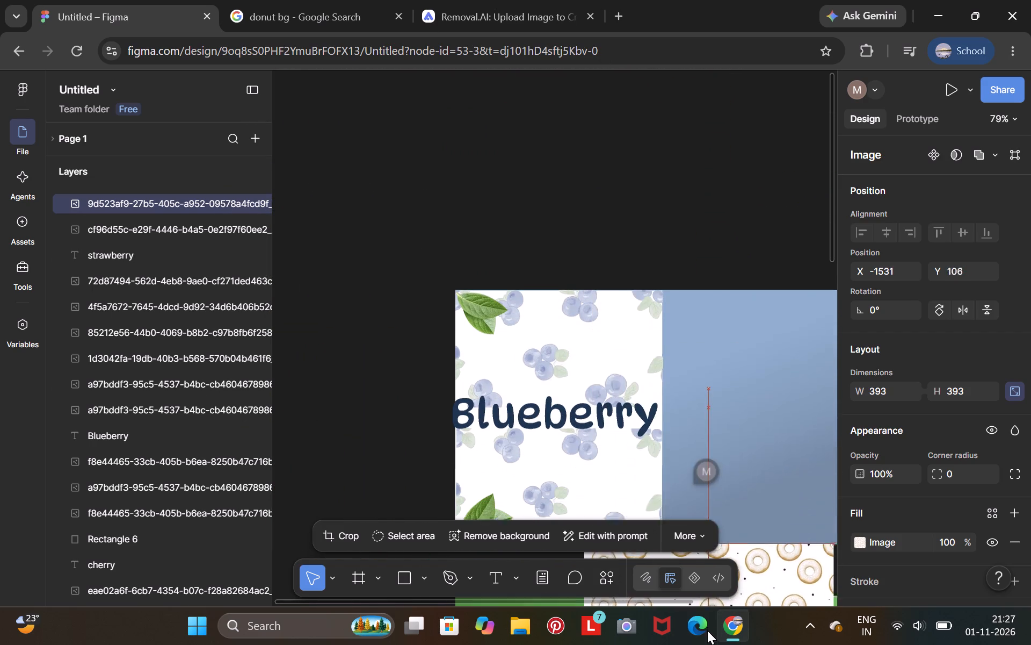
pyautogui.moveTo(707, 630); pyautogui.dragTo(602, 346)
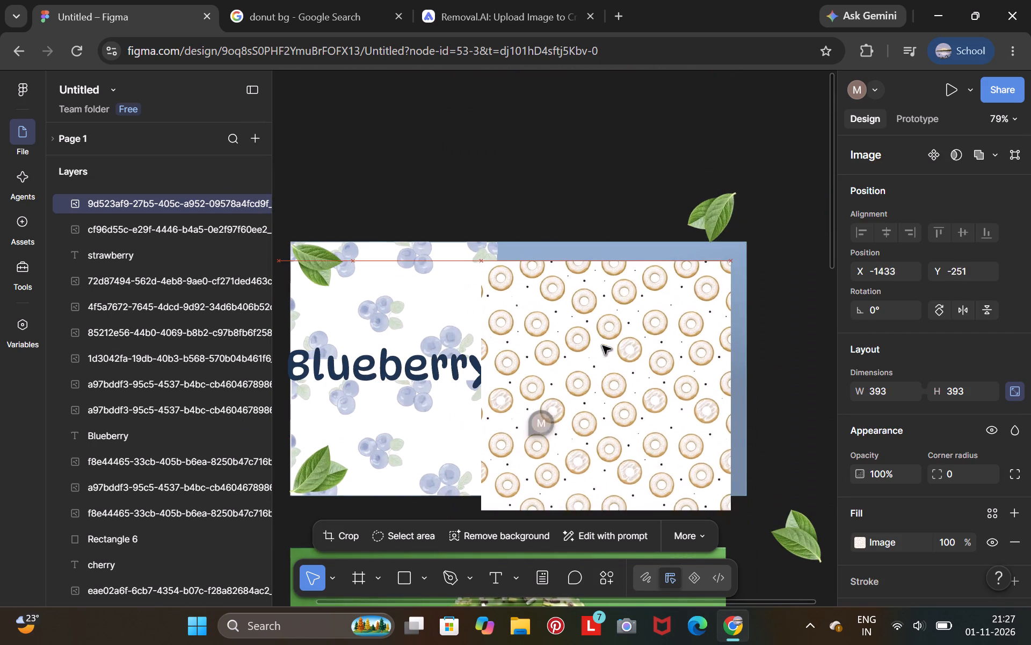
pyautogui.moveTo(602, 346); pyautogui.dragTo(614, 331)
pyautogui.click(614, 331)
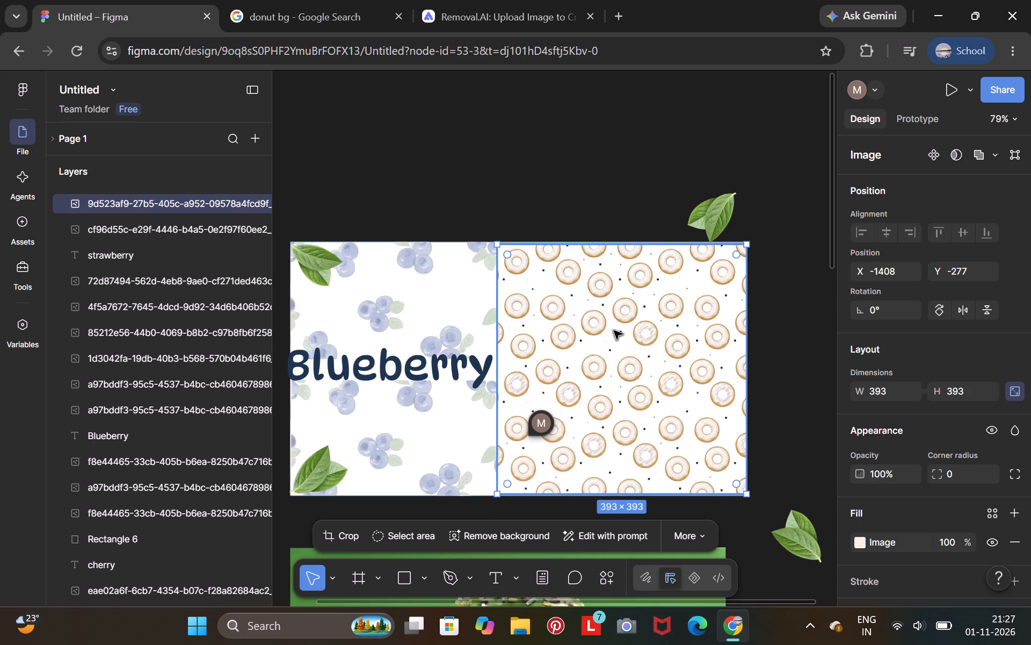
# Paste the blueberry donut image and place it above the Blueberry banner at X -1466, Y -523.
pyautogui.hotkey('ctrl', 'v')
pyautogui.moveTo(631, 371); pyautogui.dragTo(676, 372)
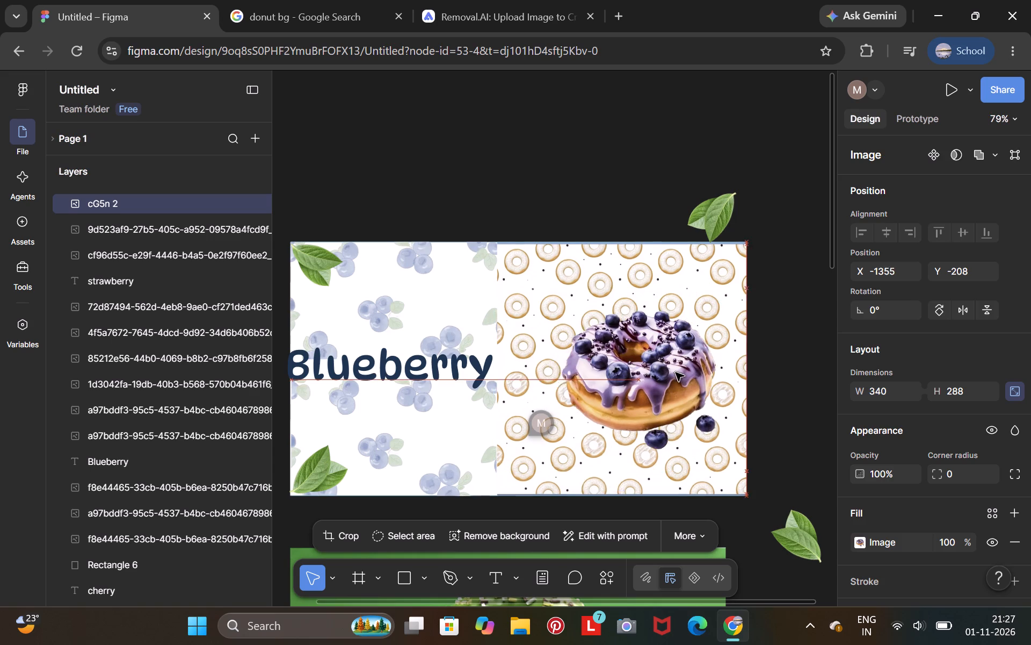
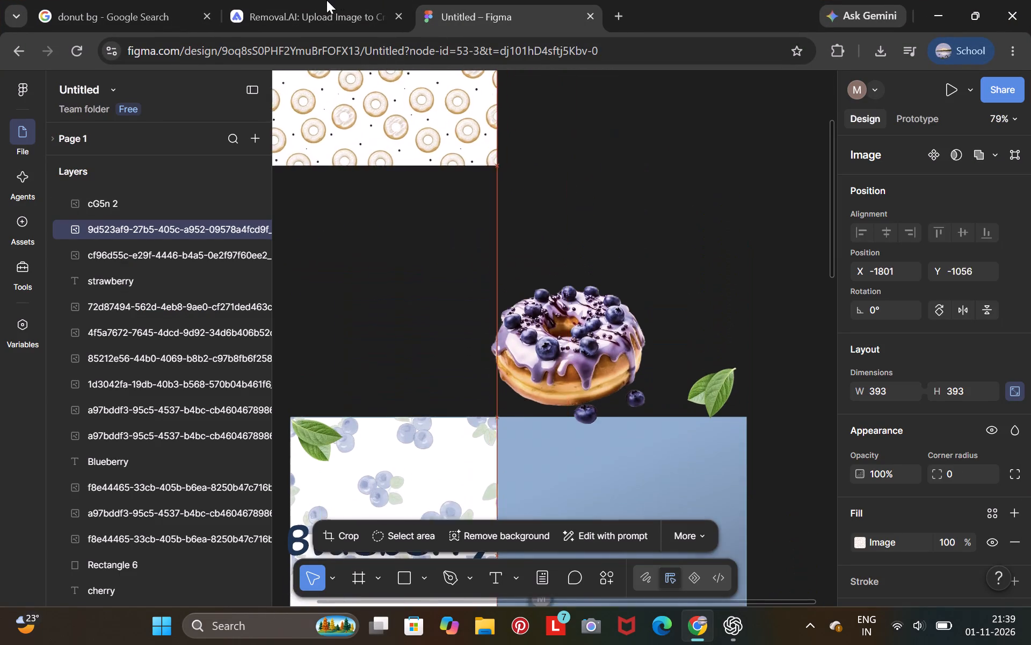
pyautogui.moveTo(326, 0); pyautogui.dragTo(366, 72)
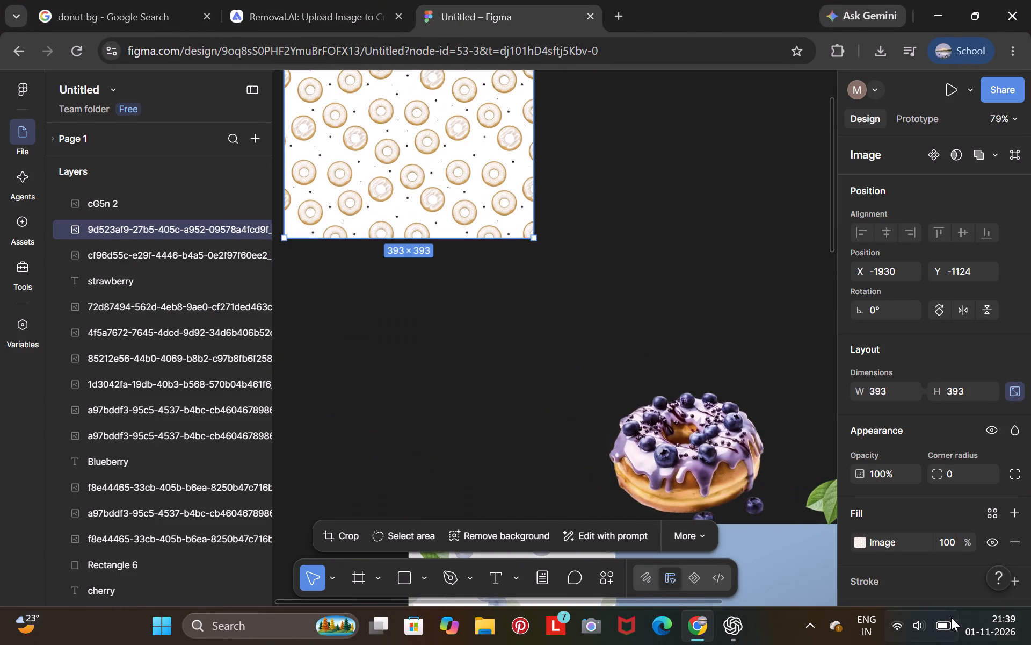
# Move the white donut pattern back over the Blueberry banner's blue half, at about X -1406, Y -280.
pyautogui.hscroll(-3, 685, 471)
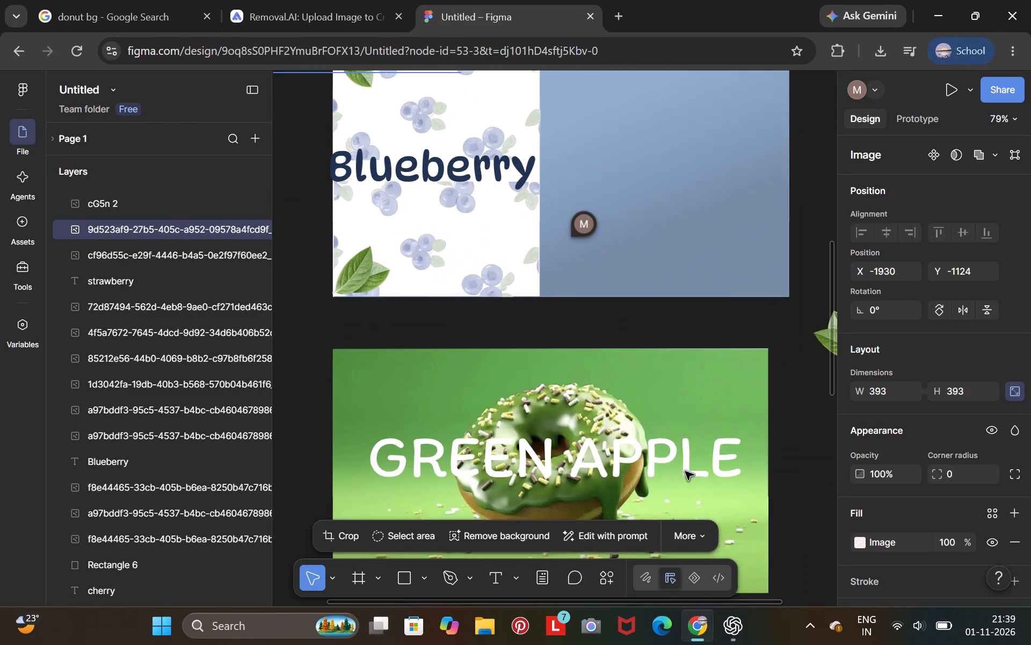
pyautogui.scroll(5, 685, 471)
pyautogui.click(422, 296)
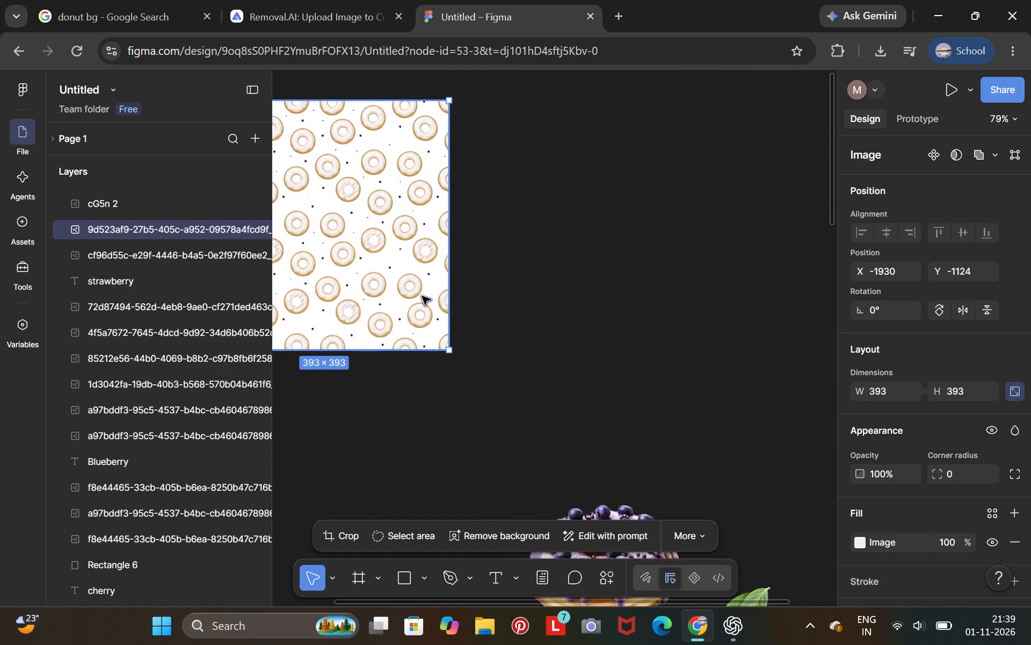
pyautogui.moveTo(422, 296); pyautogui.dragTo(678, 644)
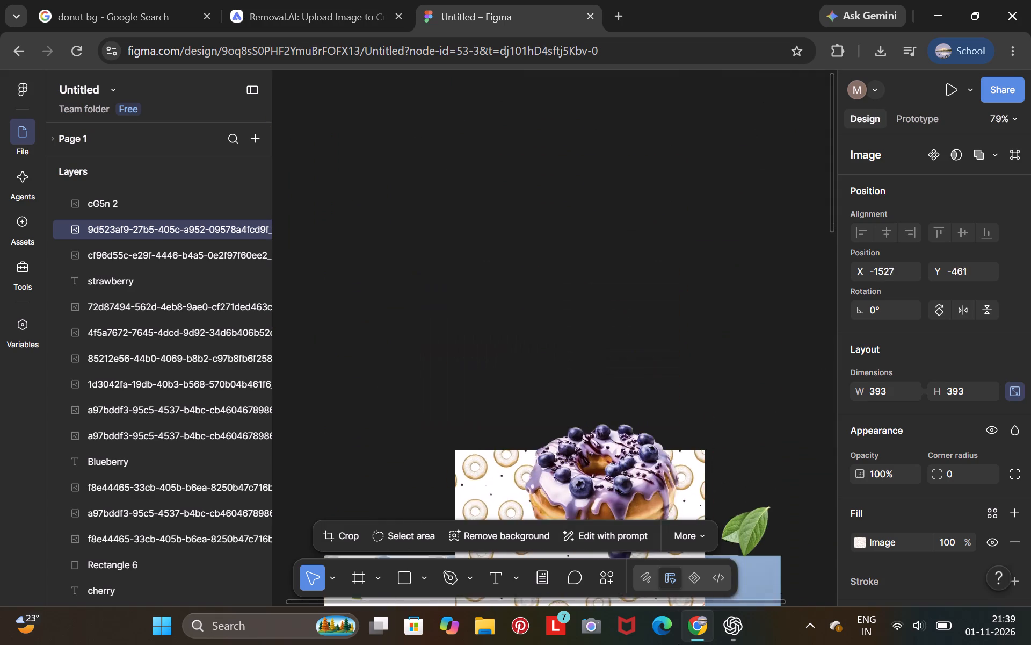
pyautogui.moveTo(678, 644); pyautogui.dragTo(754, 433)
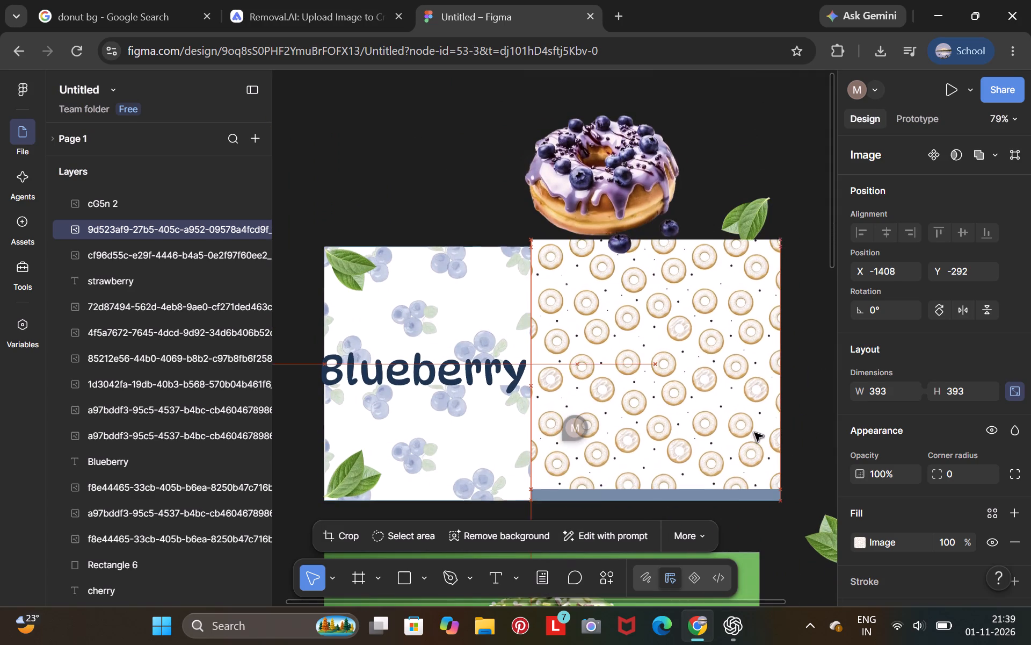
pyautogui.moveTo(754, 433); pyautogui.dragTo(749, 446)
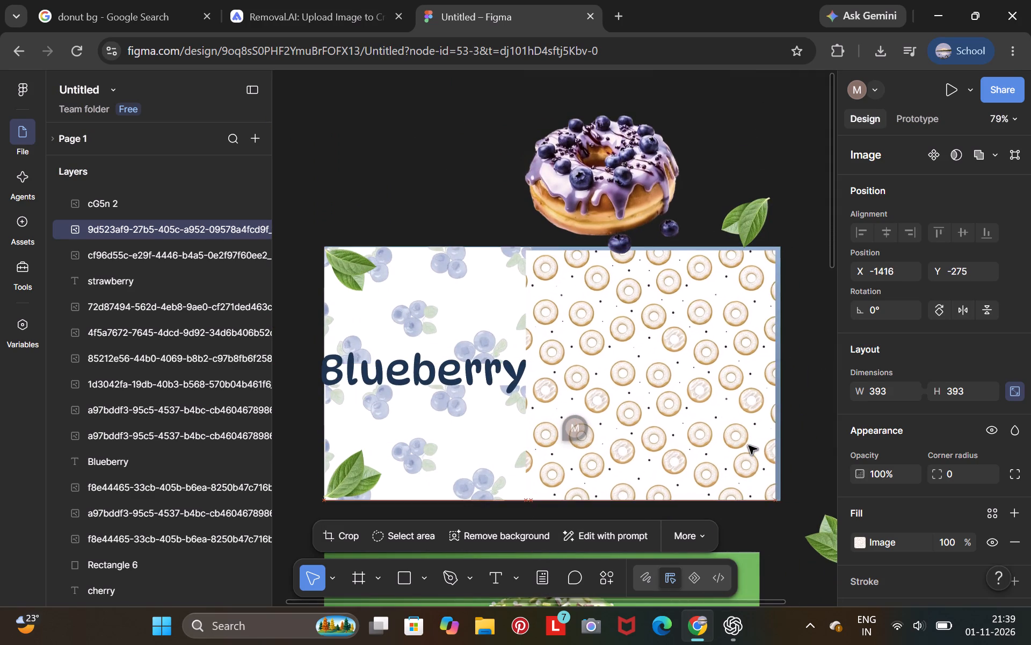
pyautogui.moveTo(749, 446); pyautogui.dragTo(755, 444)
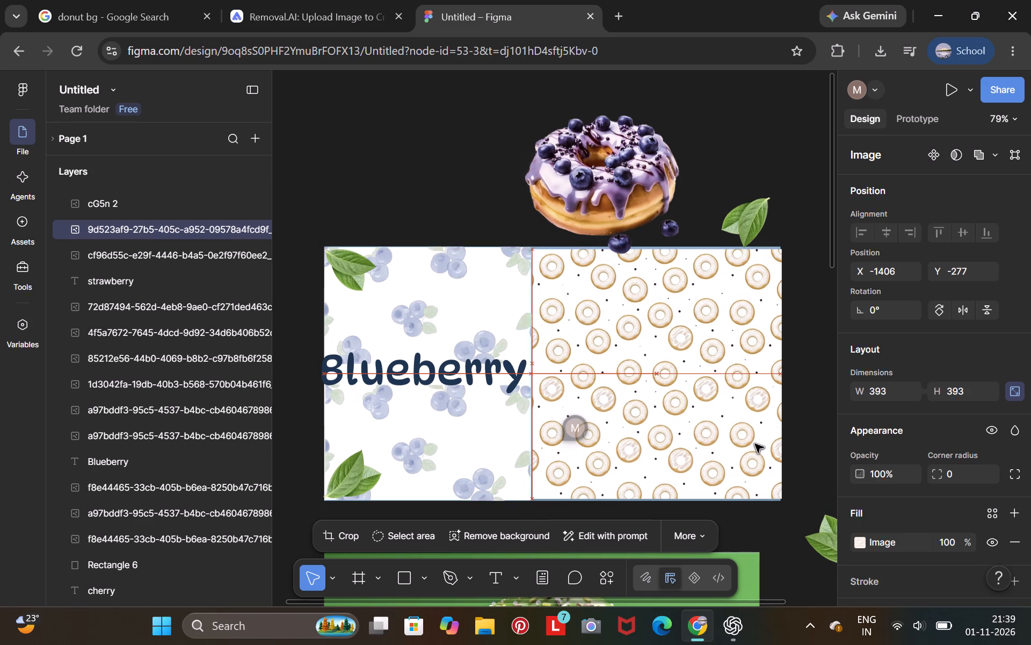
pyautogui.moveTo(755, 444); pyautogui.dragTo(755, 443)
# Scale the white donut pattern proportionally to 398 × 398 so it covers the Blueberry banner's blue half.
pyautogui.scroll(-1, 762, 453)
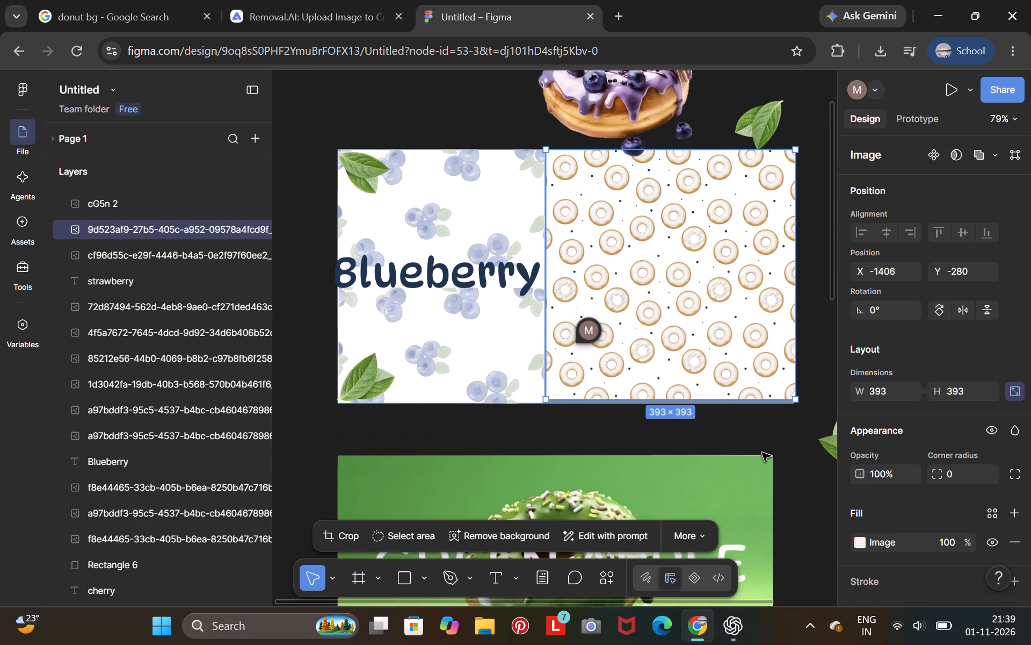
pyautogui.scroll(-1, 762, 453)
pyautogui.click(787, 416)
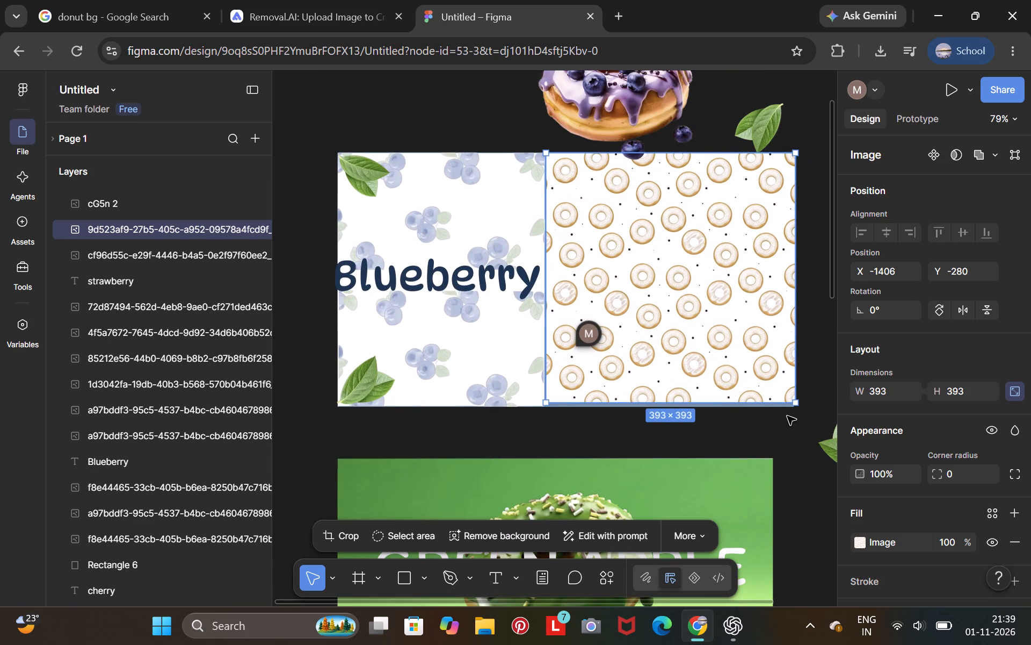
pyautogui.click(761, 378)
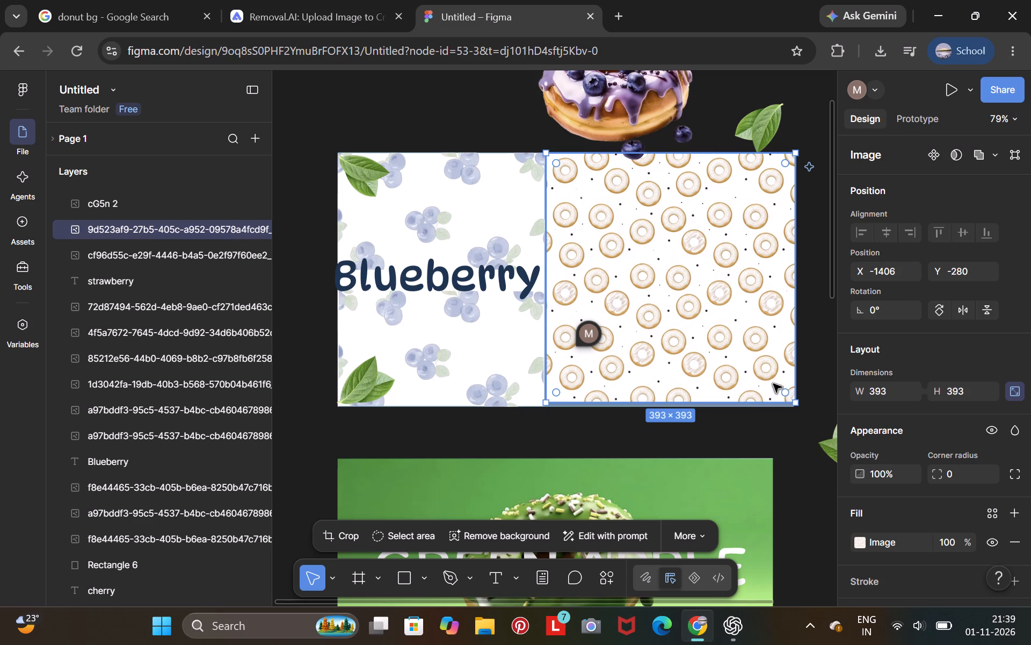
pyautogui.click(796, 403)
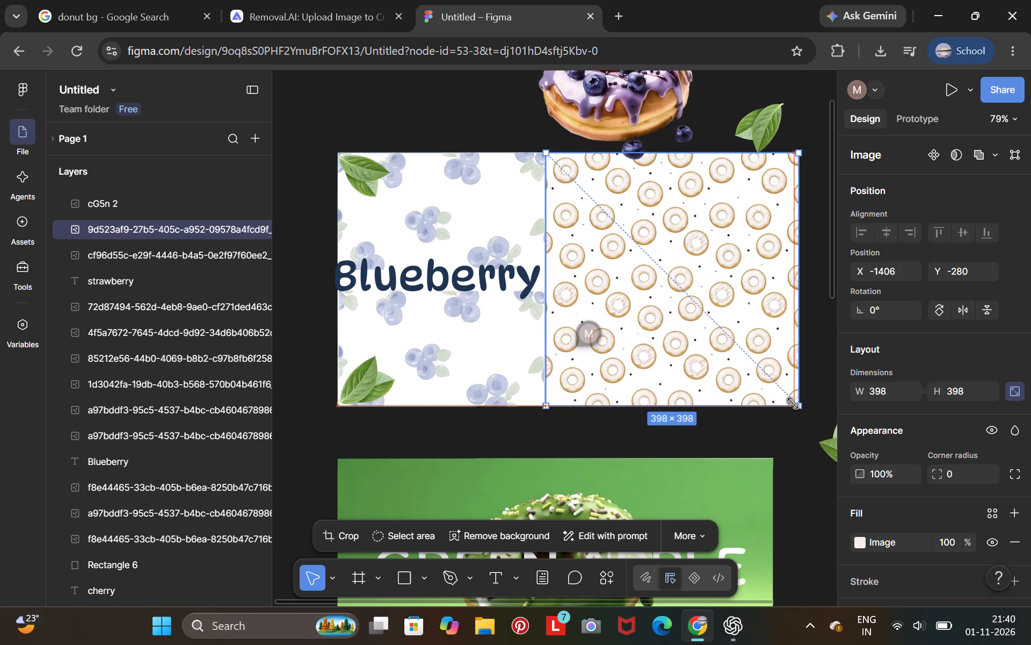
pyautogui.click(663, 314)
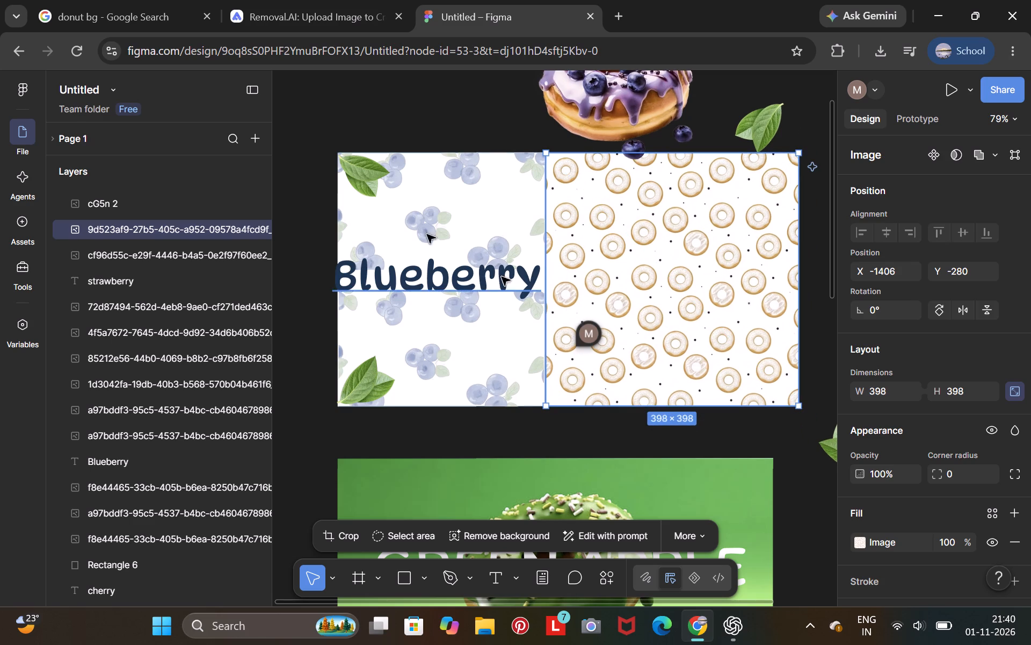
# Shift the Blueberry title slightly so it sits within the banner's white half, beside the donut pattern.
pyautogui.moveTo(455, 281); pyautogui.dragTo(476, 283)
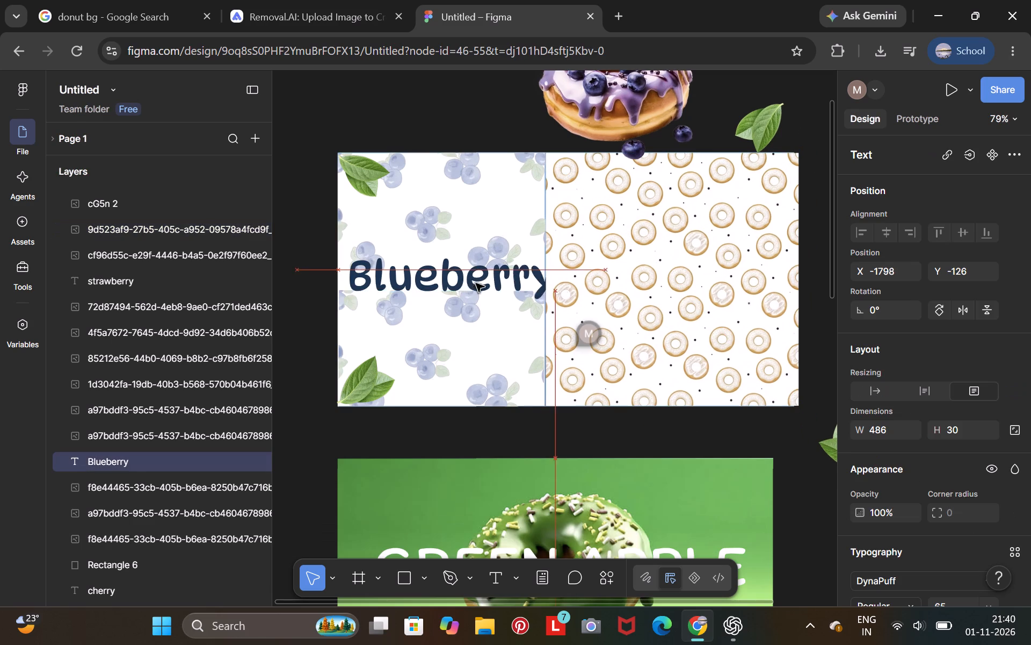
pyautogui.moveTo(476, 283); pyautogui.dragTo(462, 282)
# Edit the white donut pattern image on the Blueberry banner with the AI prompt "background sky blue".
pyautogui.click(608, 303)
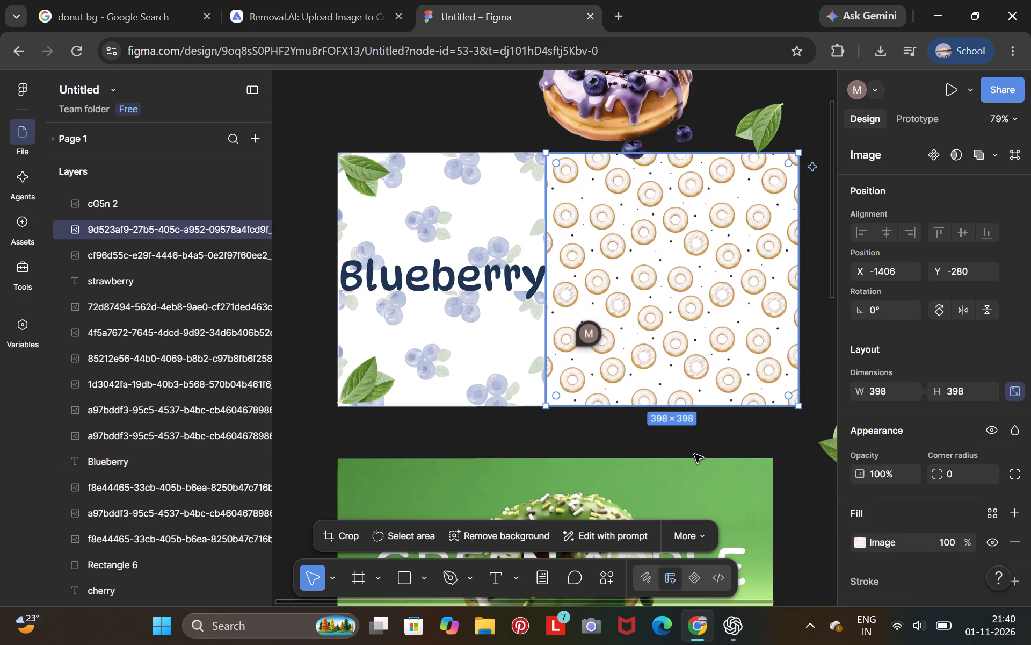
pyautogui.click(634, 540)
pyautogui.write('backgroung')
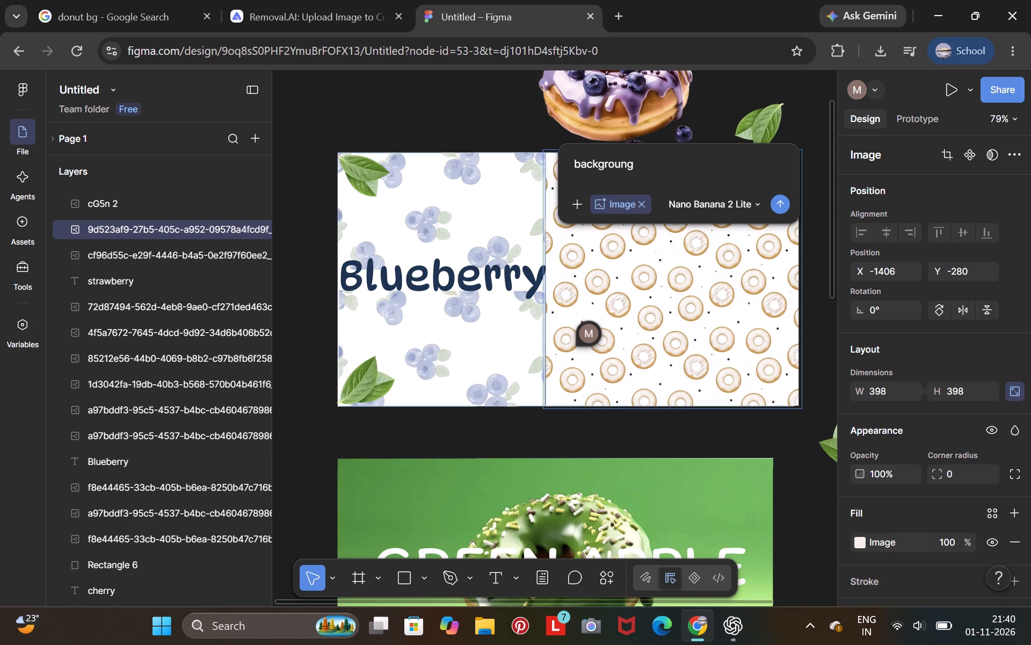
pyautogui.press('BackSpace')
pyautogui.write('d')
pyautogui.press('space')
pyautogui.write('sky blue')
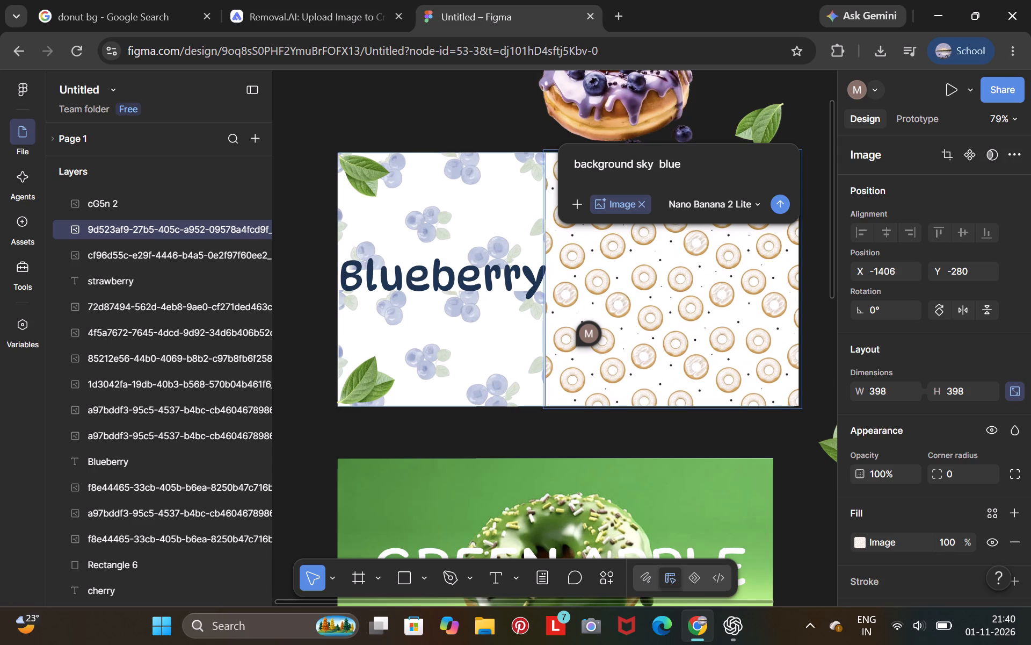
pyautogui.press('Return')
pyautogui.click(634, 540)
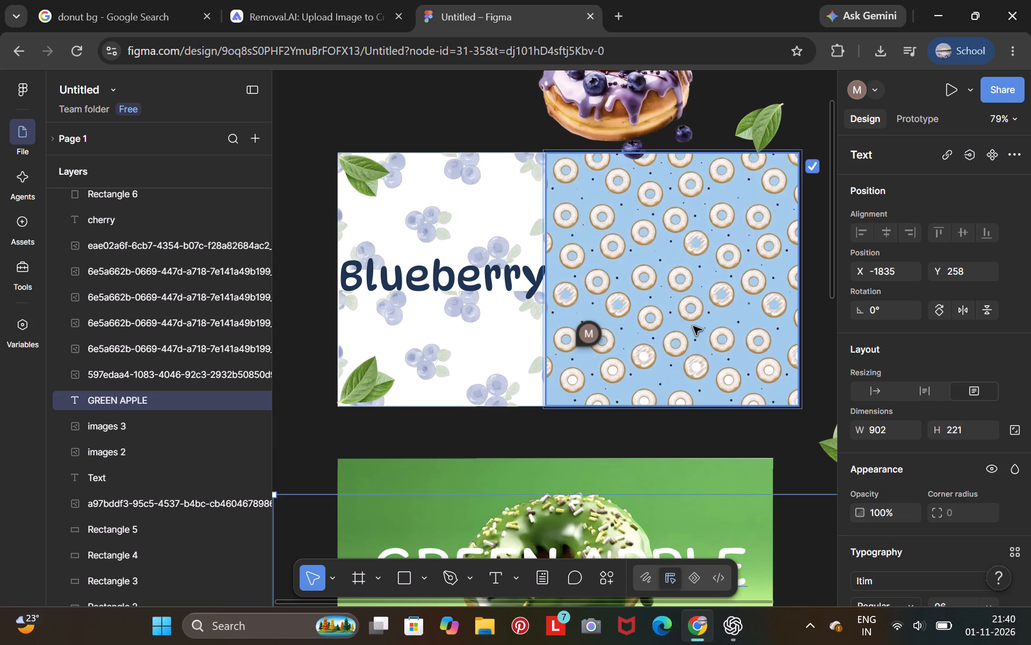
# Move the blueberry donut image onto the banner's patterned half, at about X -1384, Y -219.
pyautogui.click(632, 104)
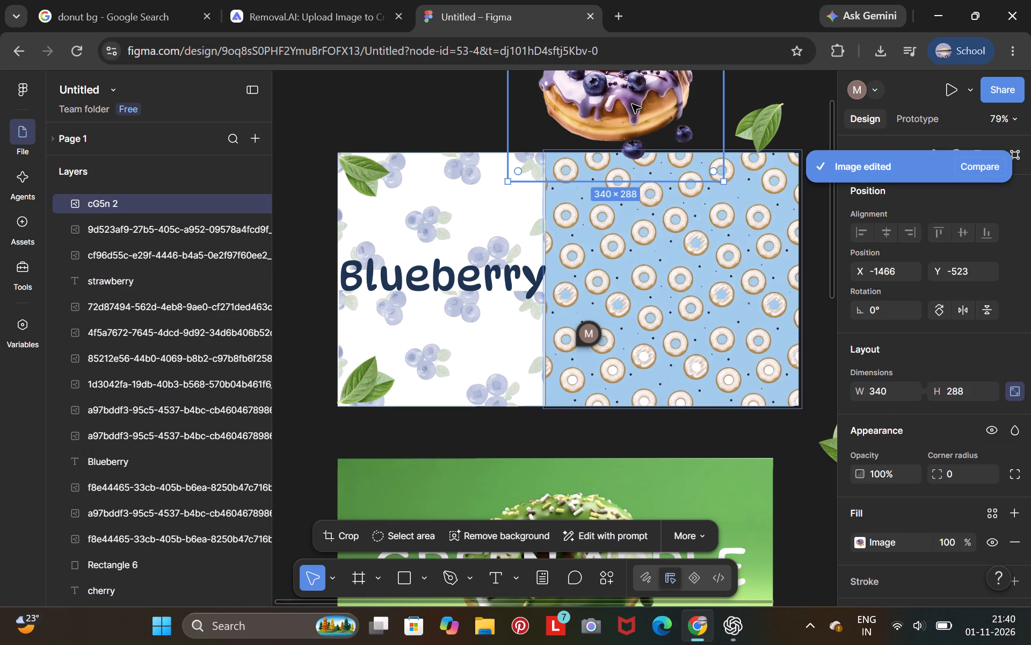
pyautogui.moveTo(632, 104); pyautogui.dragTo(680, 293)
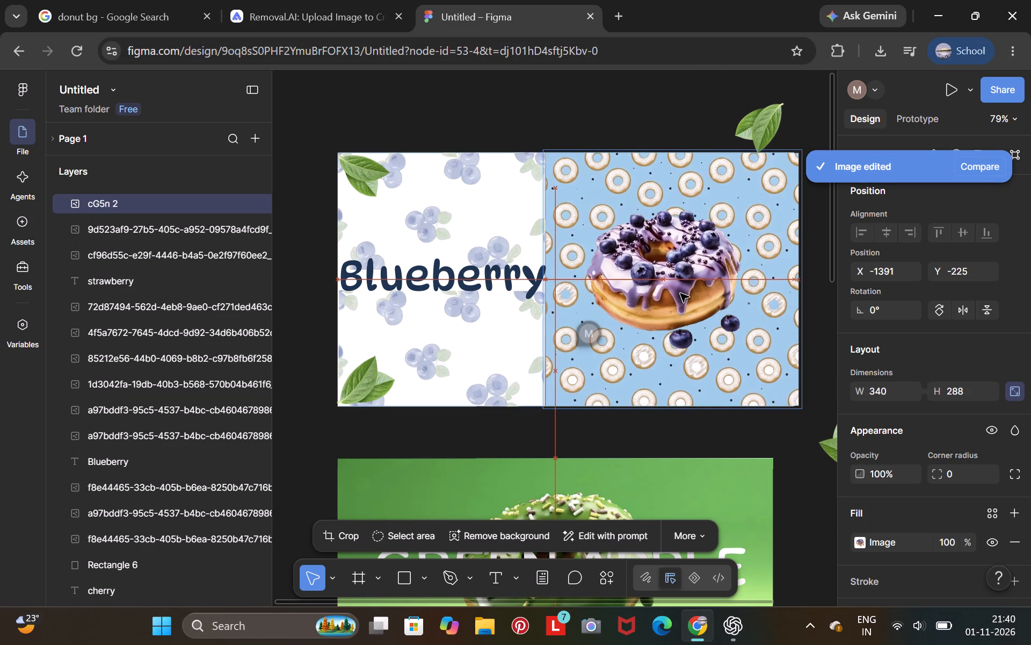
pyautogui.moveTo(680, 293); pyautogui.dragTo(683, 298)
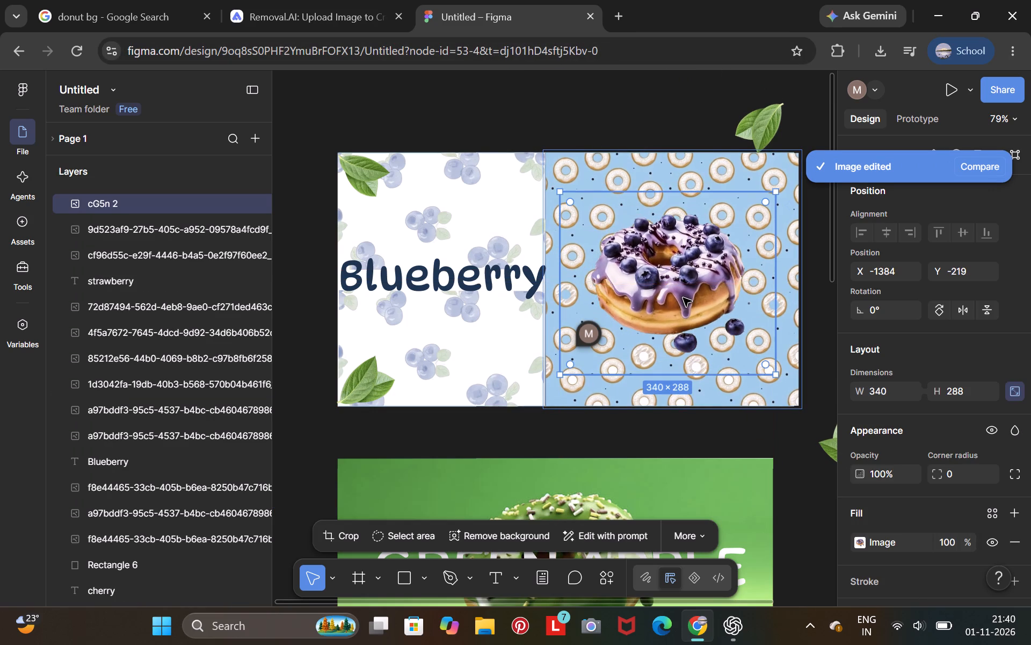
# Delete the blueberry donut image and the sky-blue donut pattern from the Blueberry banner.
pyautogui.press('BackSpace')
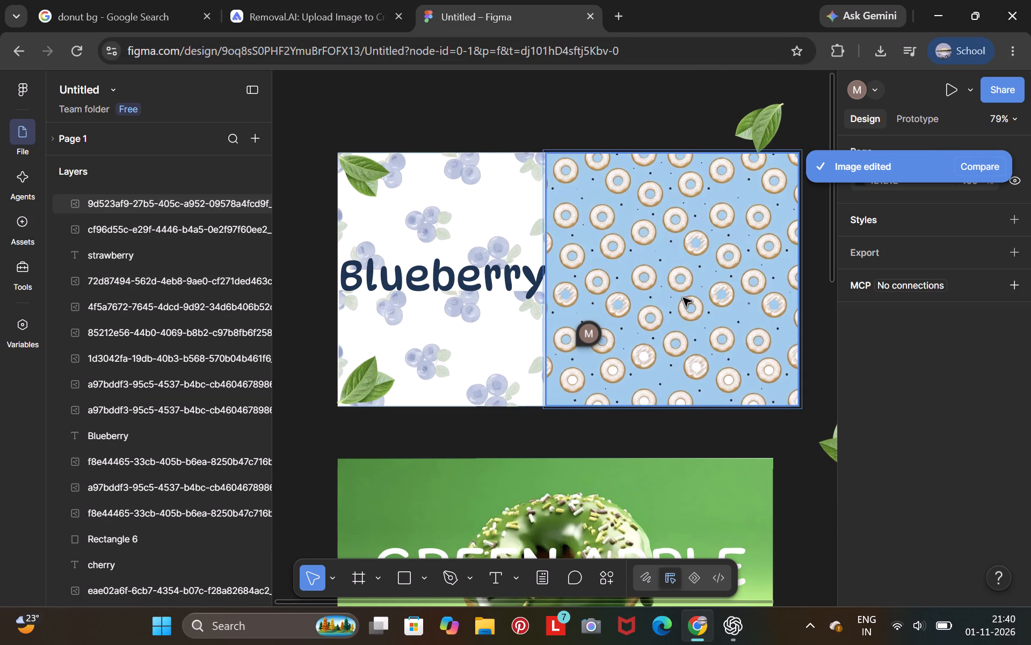
pyautogui.click(683, 298)
pyautogui.press('BackSpace')
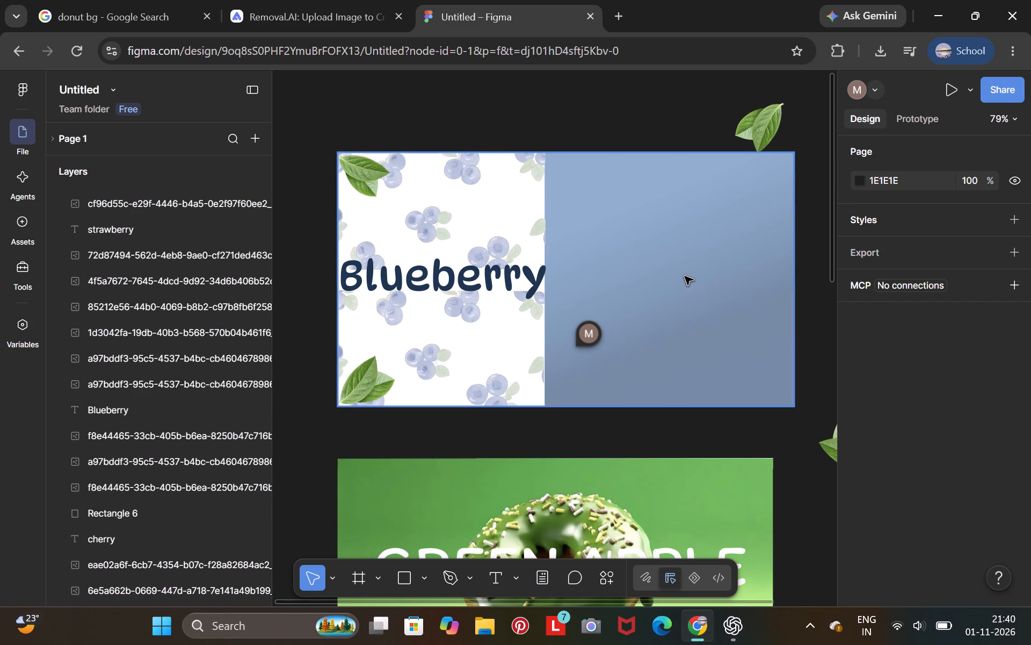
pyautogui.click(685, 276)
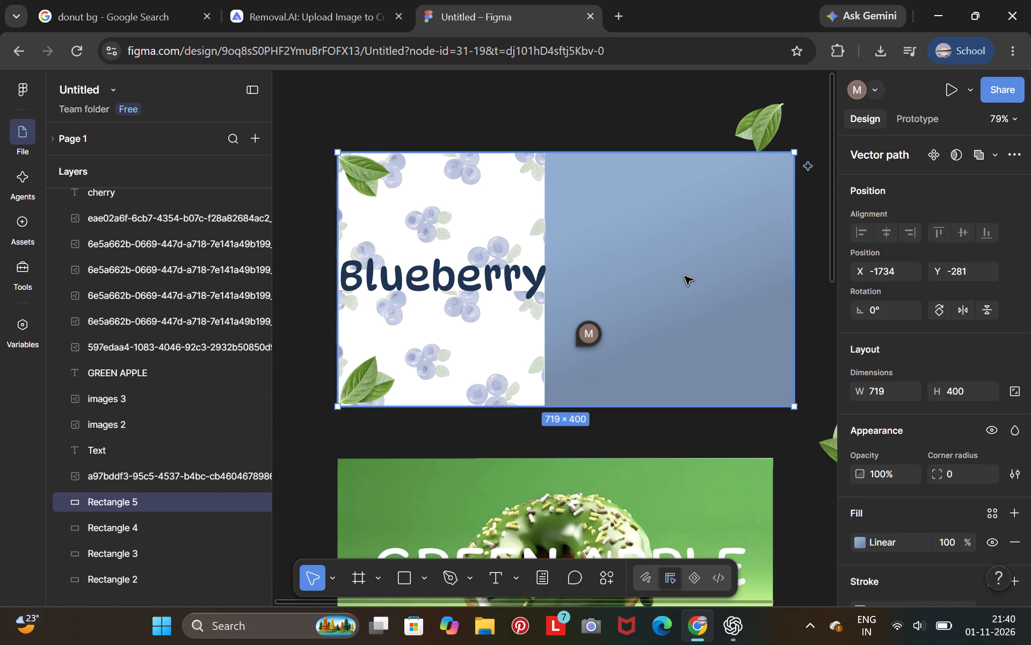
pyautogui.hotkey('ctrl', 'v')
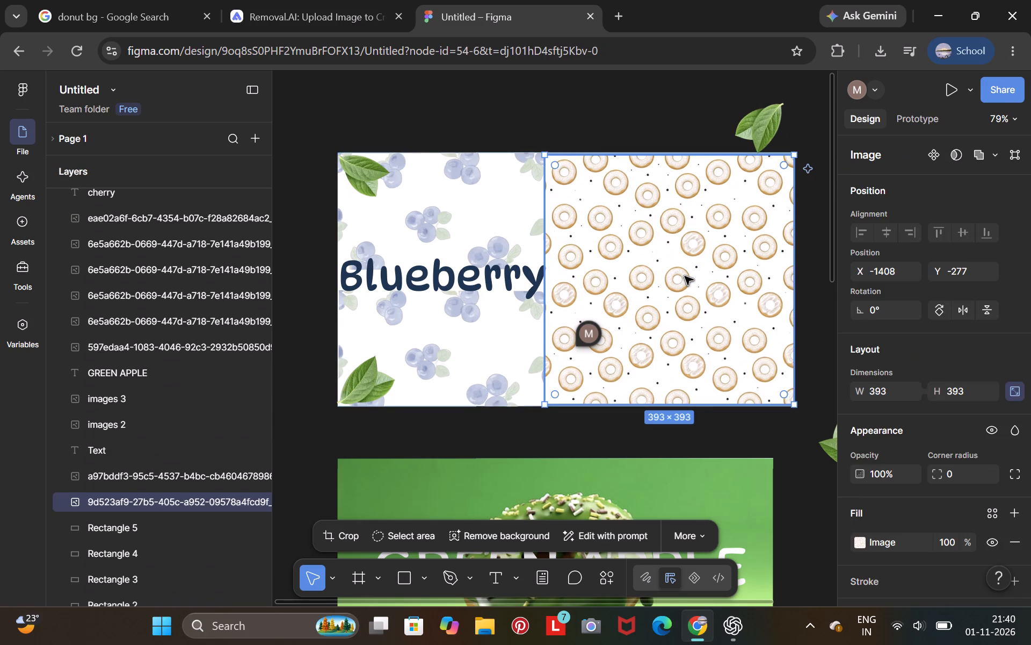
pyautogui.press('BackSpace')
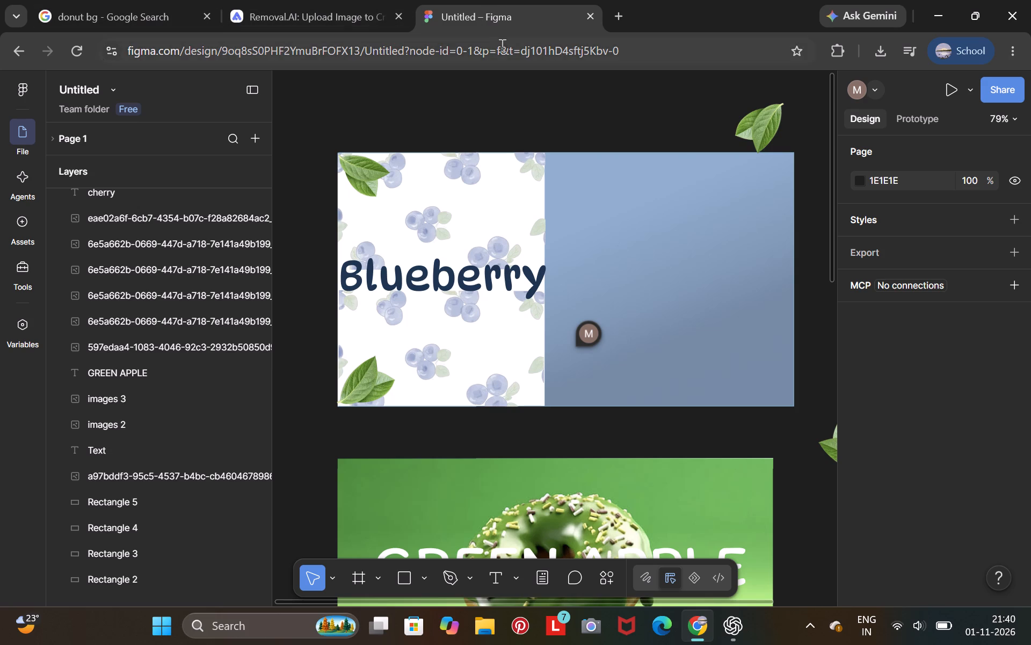
# Search Google for "blueberry donut png" in a new browser tab.
pyautogui.click(615, 17)
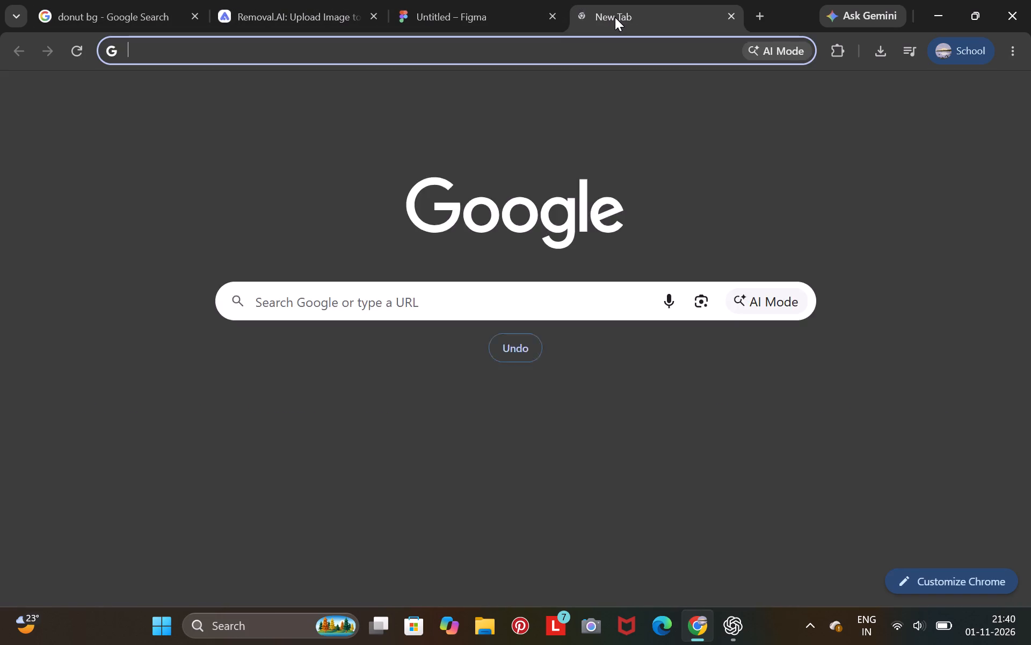
pyautogui.write('blue')
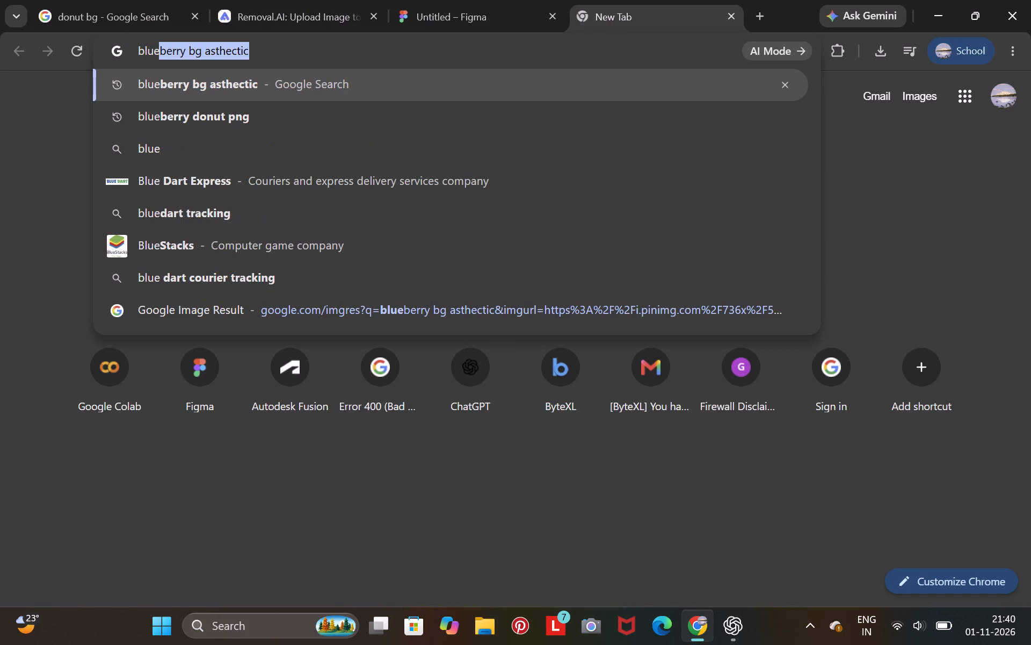
pyautogui.click(543, 117)
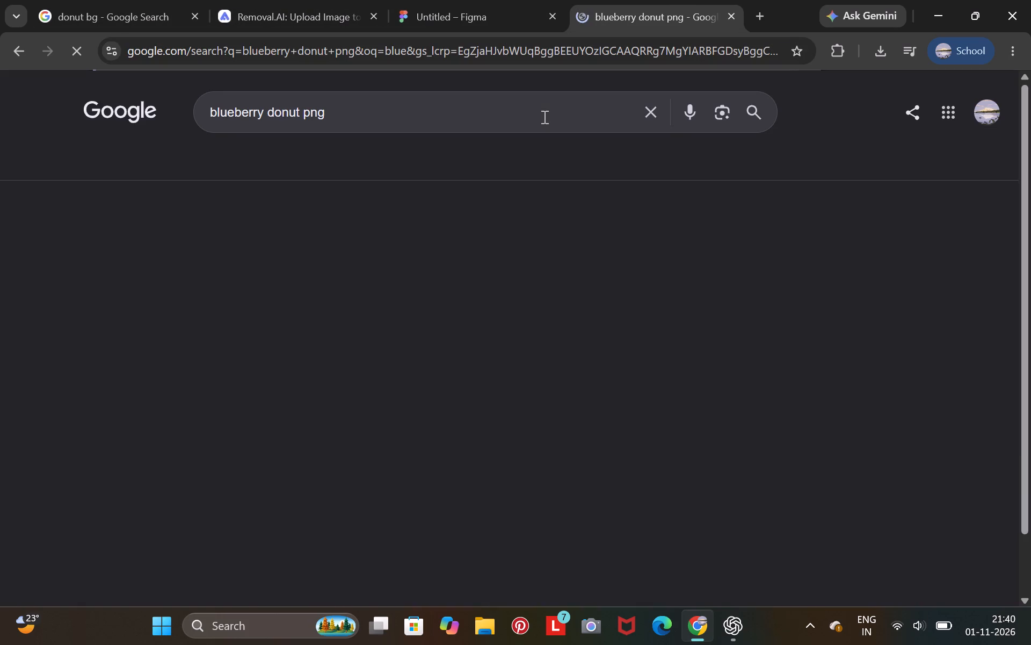
pyautogui.moveTo(601, 312); pyautogui.dragTo(292, 0)
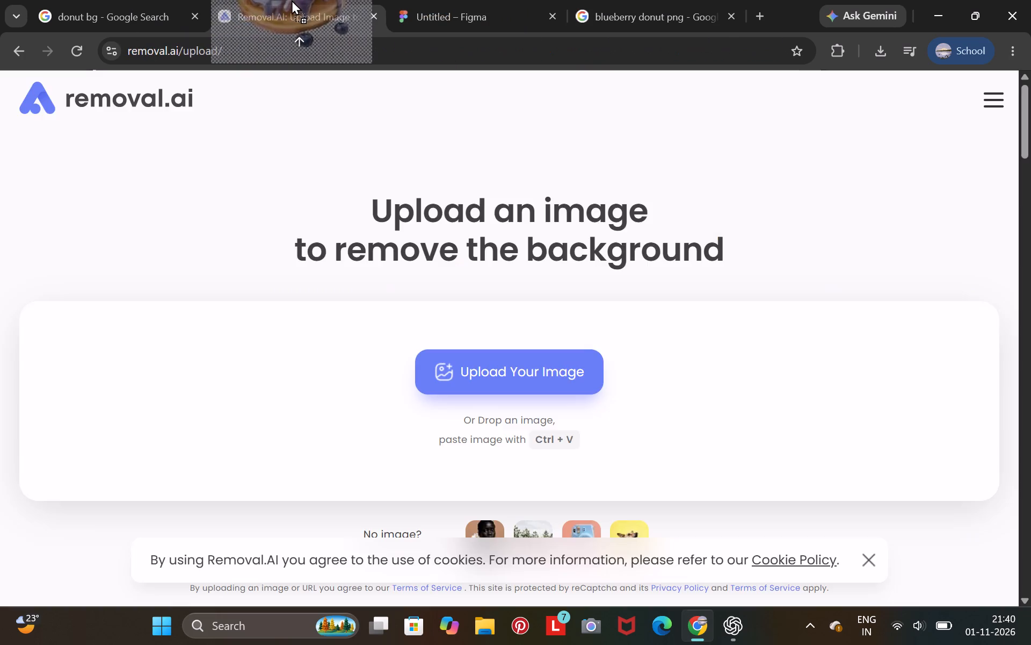
pyautogui.moveTo(292, 0); pyautogui.dragTo(515, 326)
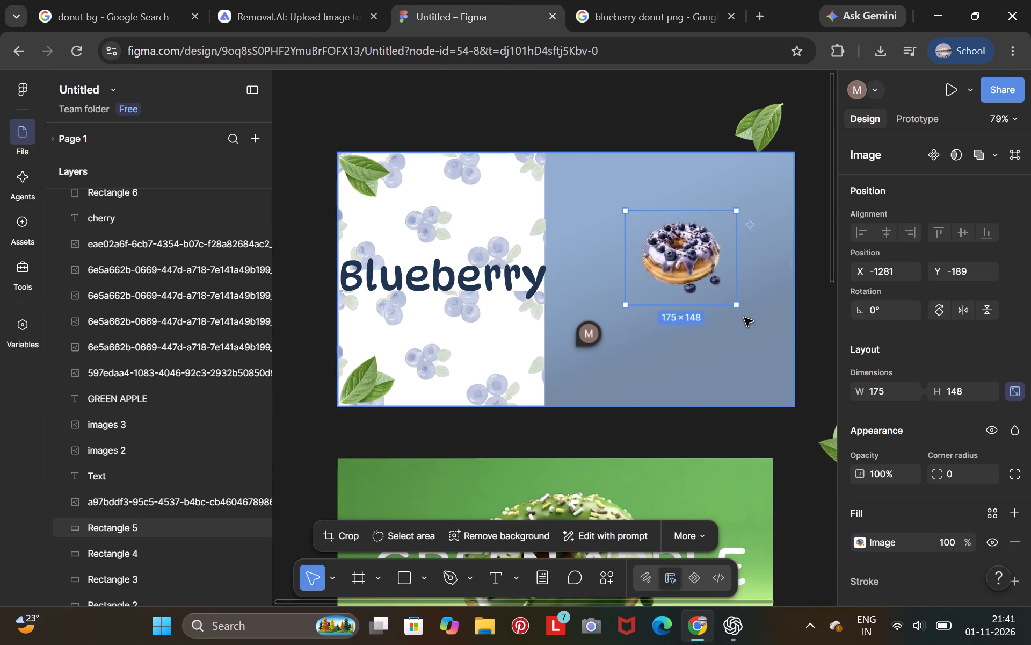
# Enlarge the blueberry donut image to about 345 × 292 and place it on the banner's blue half at about X -1384, Y -221.
pyautogui.moveTo(739, 303); pyautogui.dragTo(783, 384)
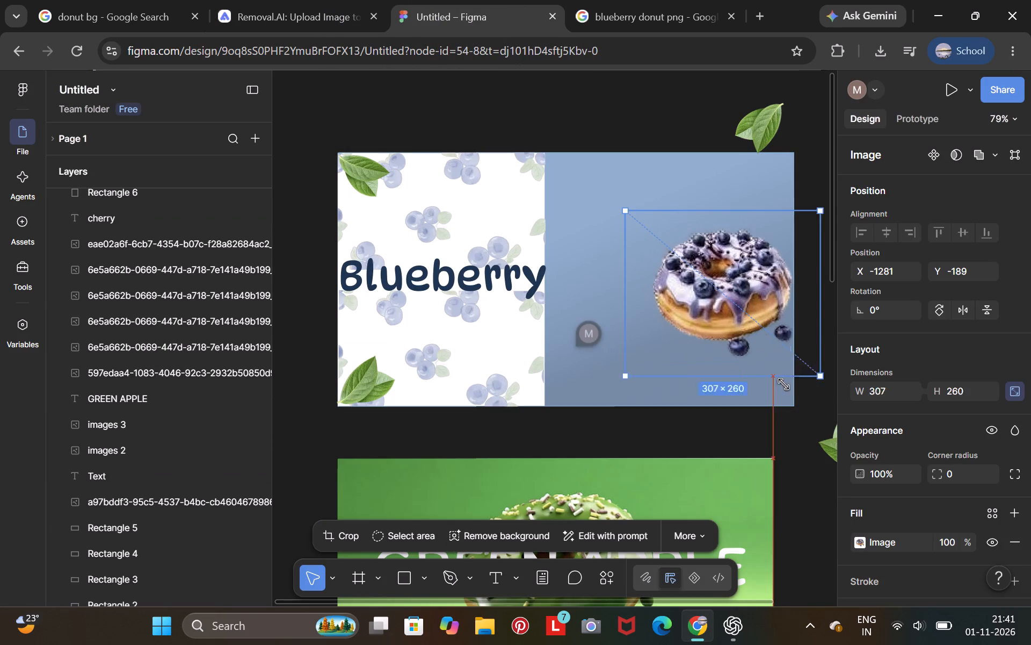
pyautogui.moveTo(783, 384); pyautogui.dragTo(795, 396)
pyautogui.moveTo(745, 289); pyautogui.dragTo(687, 278)
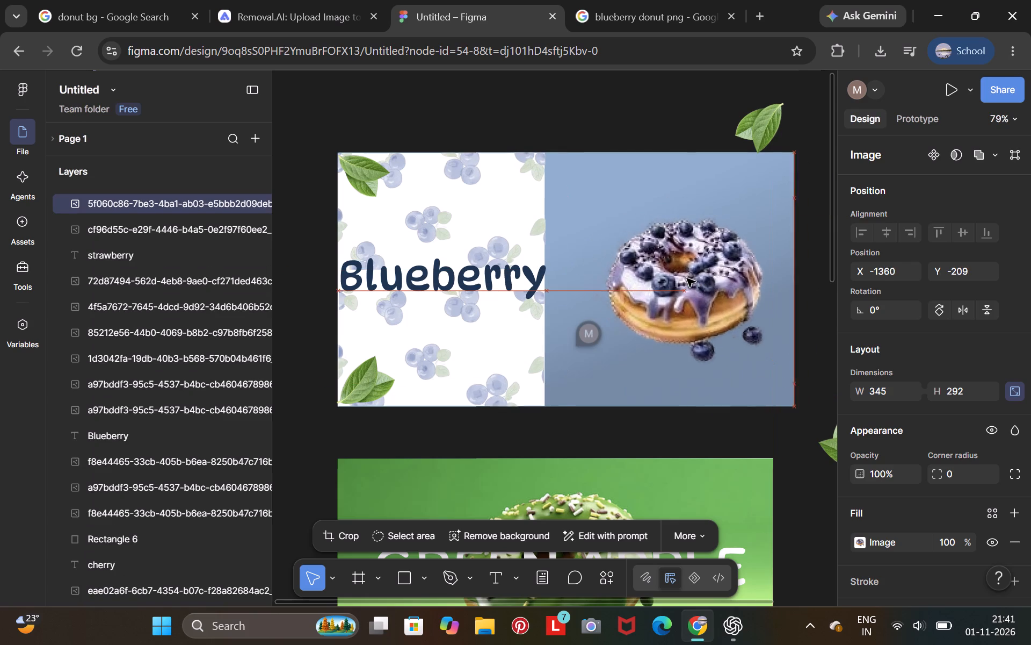
pyautogui.moveTo(687, 278); pyautogui.dragTo(680, 267)
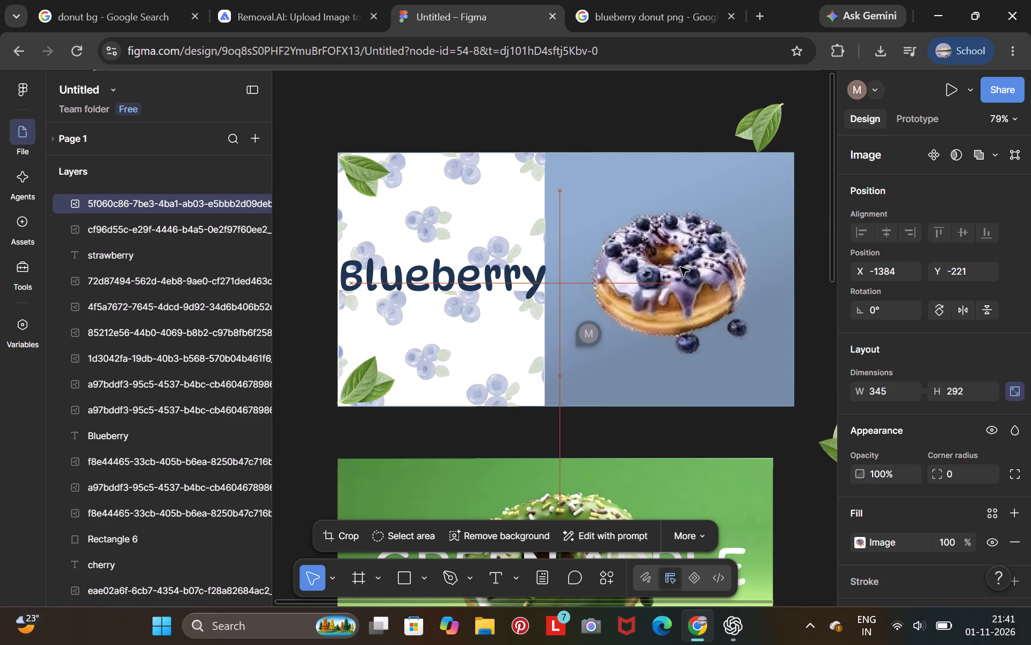